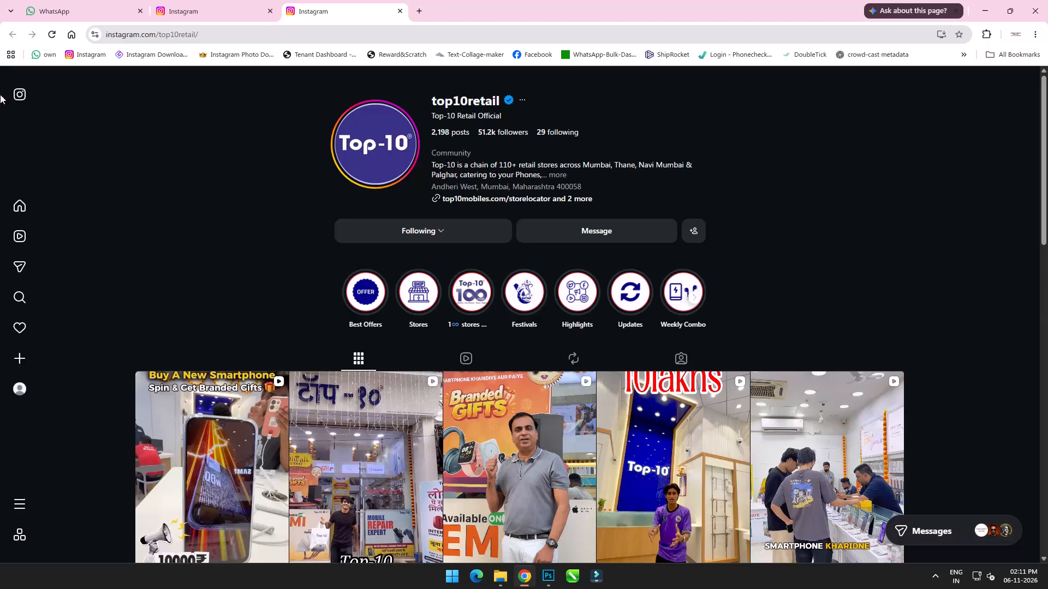
Open the top10retail profile's story, examine the Dhanteras greeting design, and return to the profile.
{"action": "left_click", "coordinate": [397, 130]}
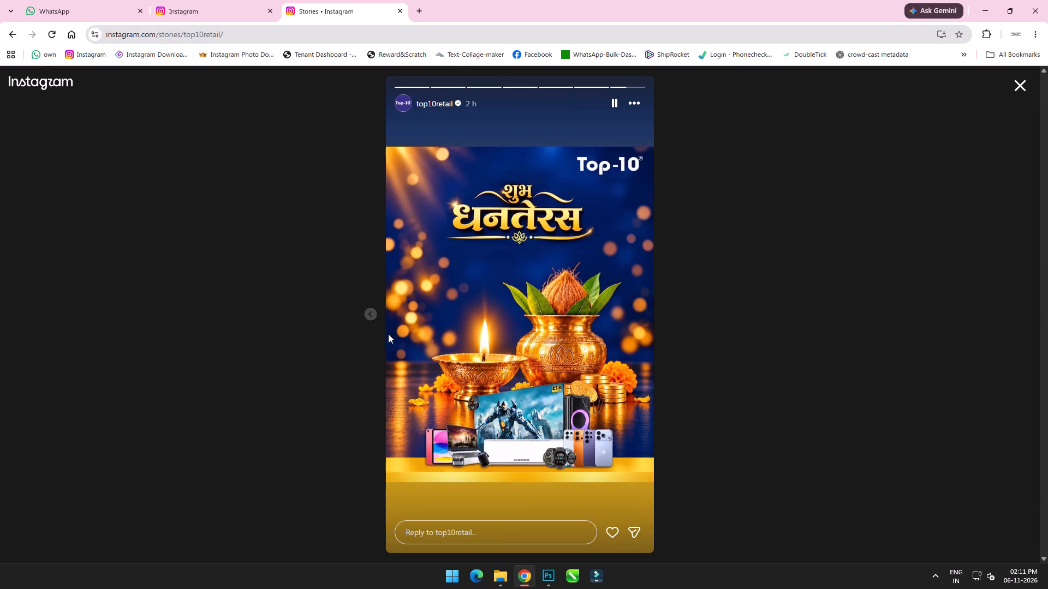
{"action": "left_click", "coordinate": [373, 324]}
{"action": "left_click", "coordinate": [664, 308]}
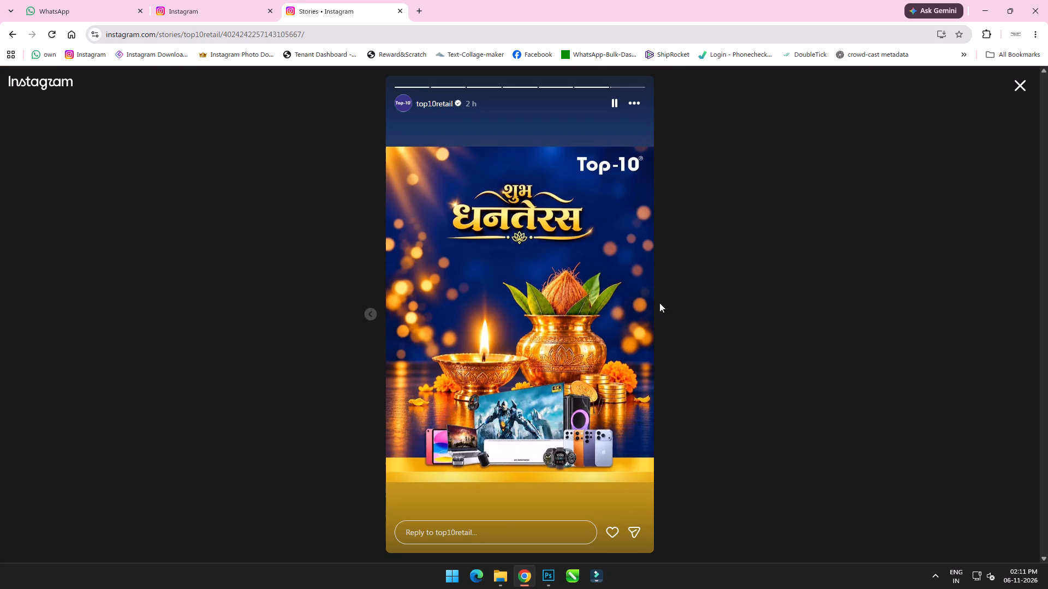
{"action": "left_click", "coordinate": [616, 107]}
{"action": "left_click", "coordinate": [1029, 89]}
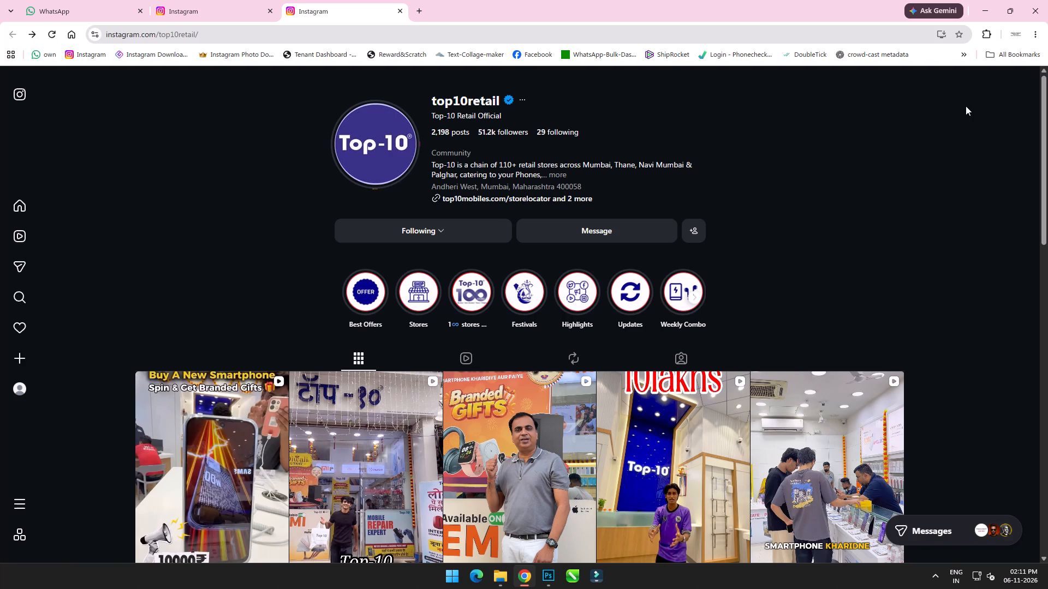
Switch to Photoshop and close the Zebronics Horizontal Logo - Black.png, noise-black-logo.png and boat-nirvana.png documents.
{"action": "left_click", "coordinate": [547, 575]}
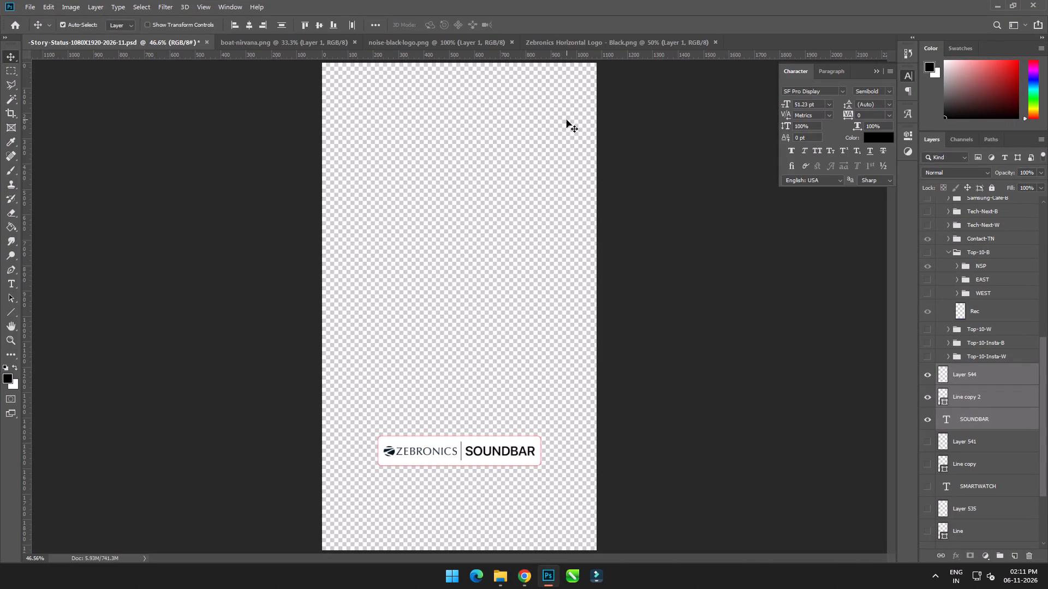
{"action": "left_click", "coordinate": [714, 43]}
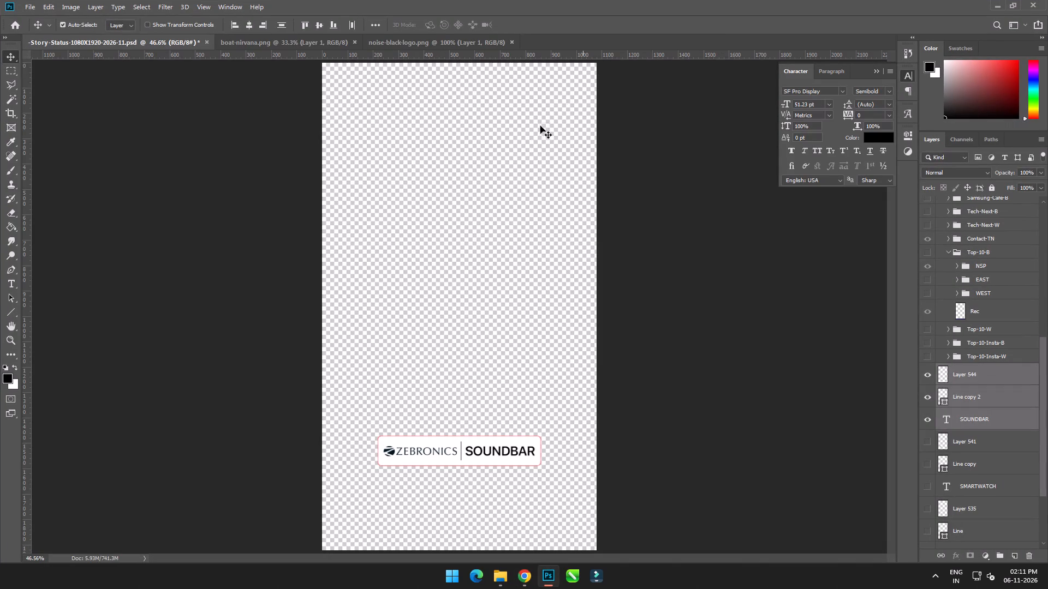
{"action": "left_click", "coordinate": [510, 42]}
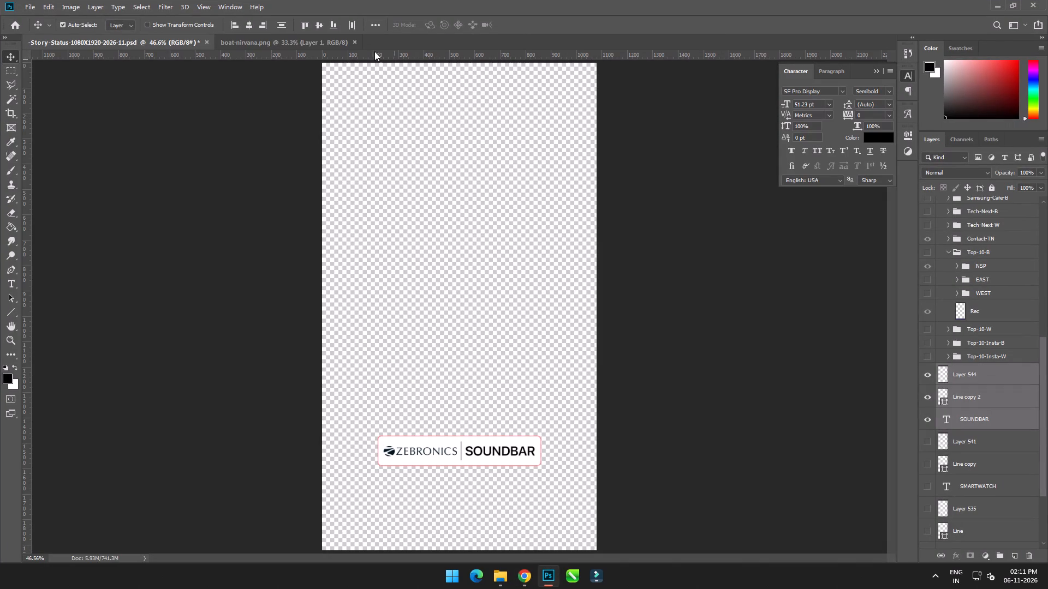
{"action": "left_click", "coordinate": [354, 41]}
Delete all layers from Layer 544 down to Layer 533, including the SOUNDBAR, SMARTWATCH and EARBUDS texts.
{"action": "left_click", "coordinate": [1005, 375]}
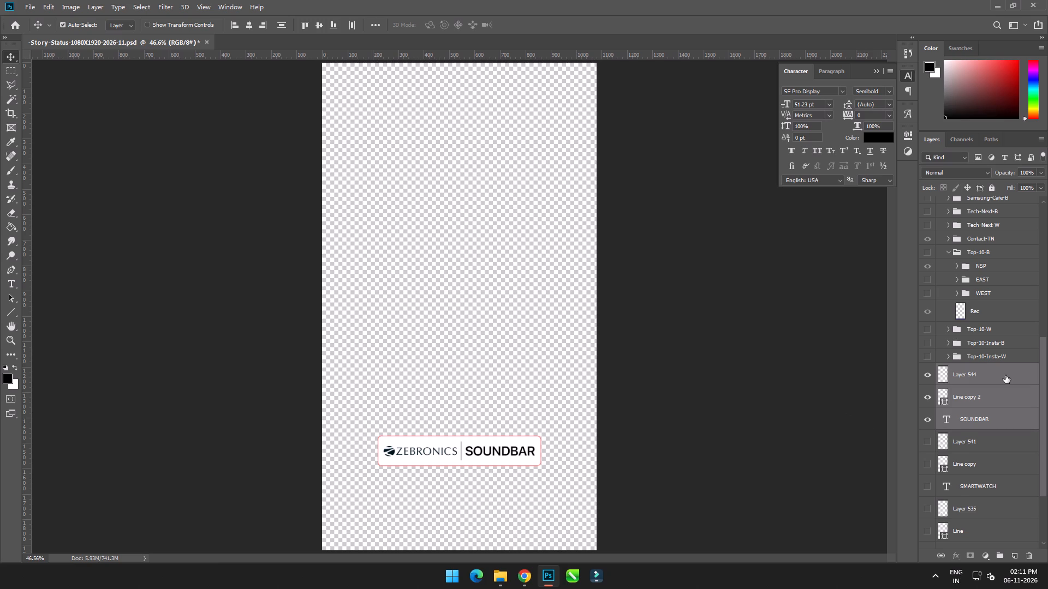
{"action": "scroll", "coordinate": [1005, 376], "scroll_direction": "down", "scroll_amount": 5}
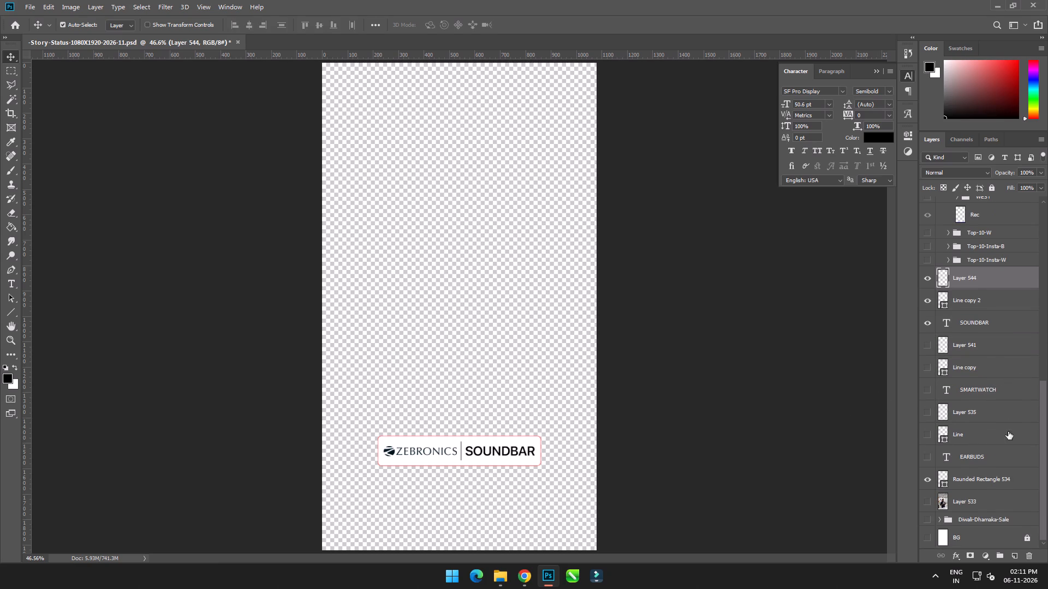
{"action": "scroll", "coordinate": [999, 478], "scroll_direction": "down", "scroll_amount": 2}
{"action": "left_click", "coordinate": [994, 505], "text": "shift"}
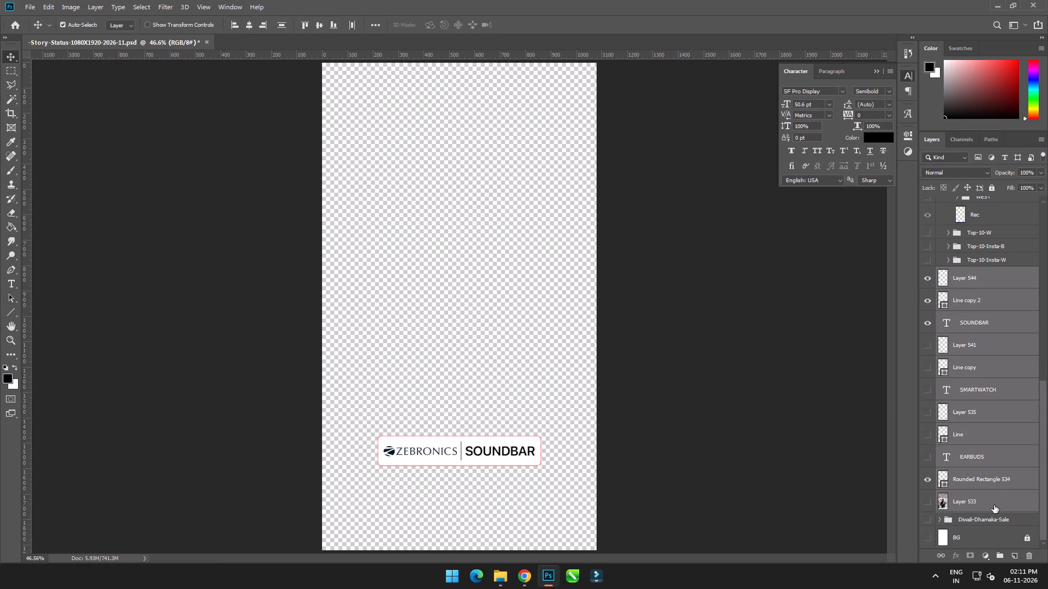
{"action": "key", "text": "Delete"}
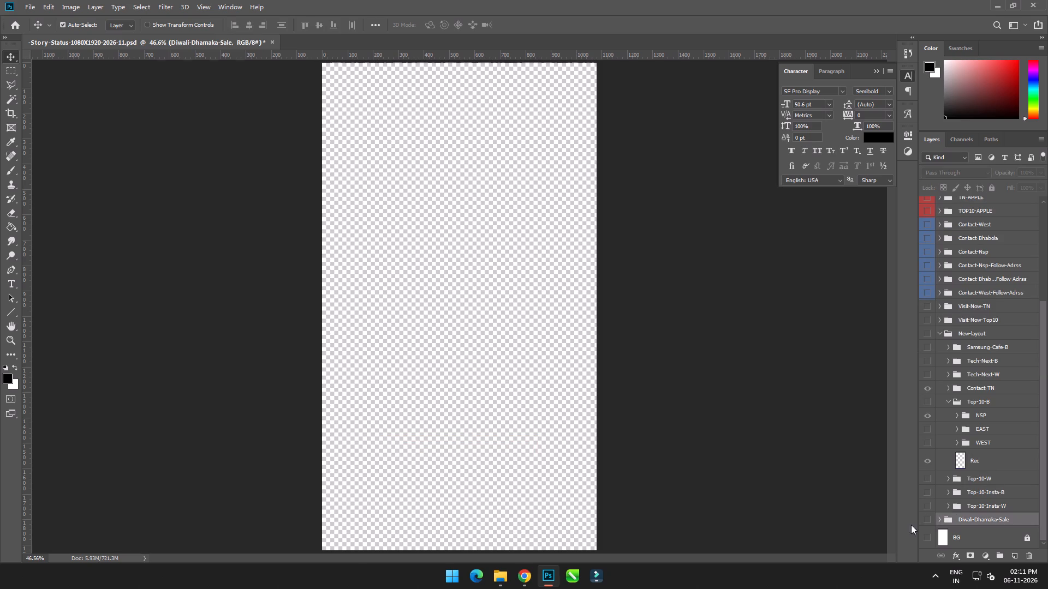
Show the BG and T&C Apply*-White layers, briefly previewing the Diwali-Dhamaka-Sale group before hiding it again.
{"action": "left_click", "coordinate": [927, 521]}
{"action": "left_click", "coordinate": [927, 534]}
{"action": "scroll", "coordinate": [1025, 372], "scroll_direction": "up", "scroll_amount": 13}
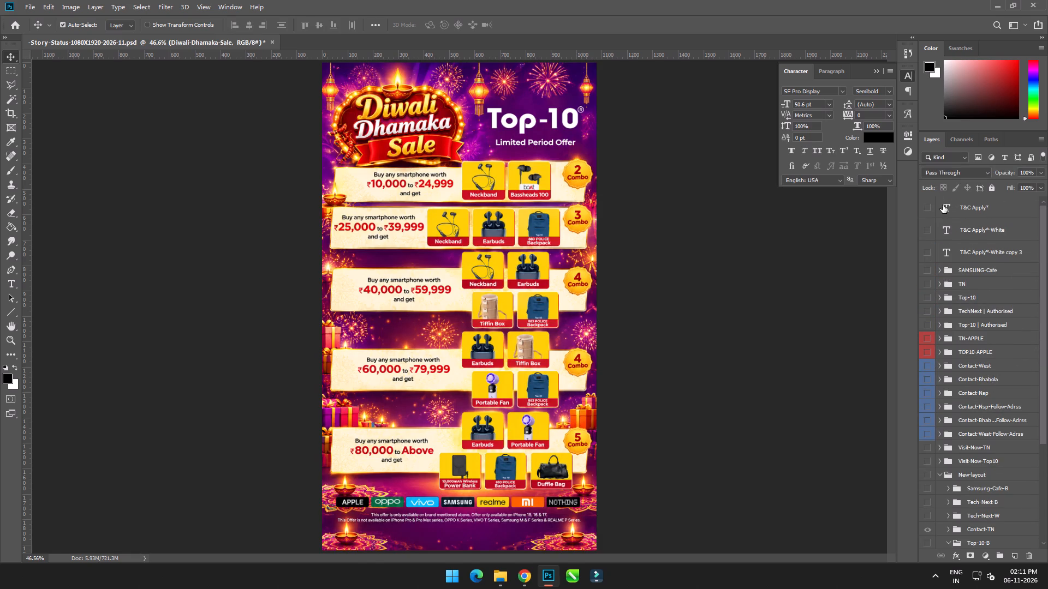
{"action": "left_click", "coordinate": [927, 221]}
{"action": "scroll", "coordinate": [935, 255], "scroll_direction": "down", "scroll_amount": 10}
{"action": "left_click", "coordinate": [929, 518]}
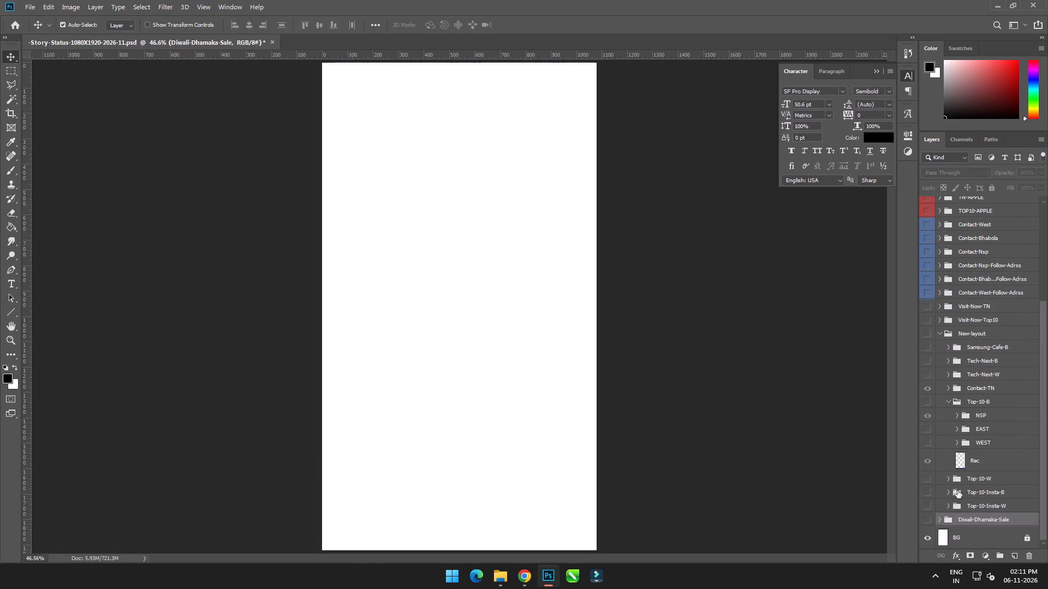
{"action": "scroll", "coordinate": [969, 477], "scroll_direction": "up", "scroll_amount": 6}
{"action": "scroll", "coordinate": [970, 476], "scroll_direction": "down", "scroll_amount": 4}
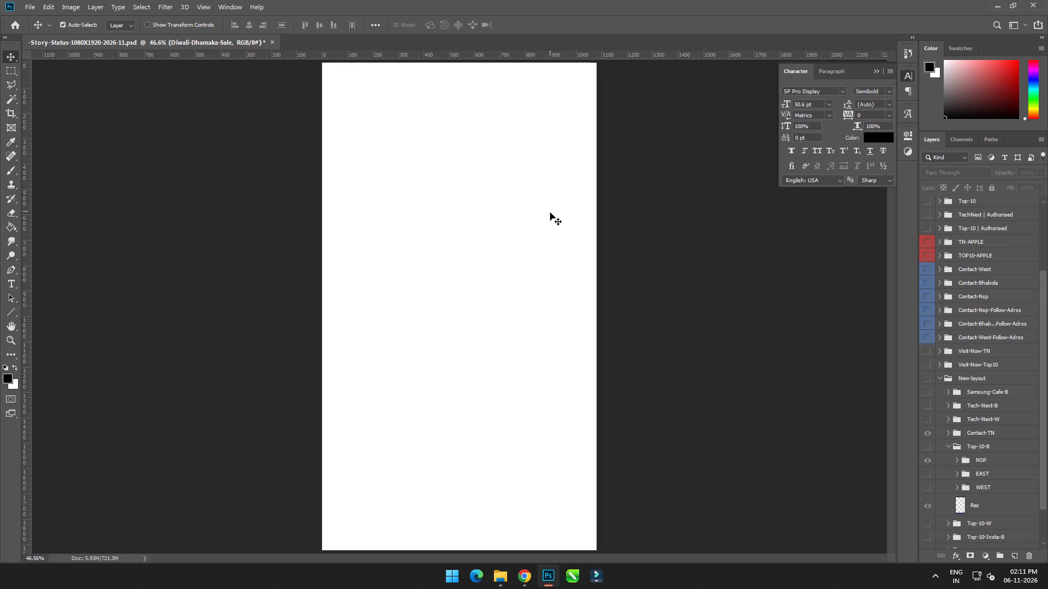
{"action": "scroll", "coordinate": [974, 441], "scroll_direction": "down", "scroll_amount": 4}
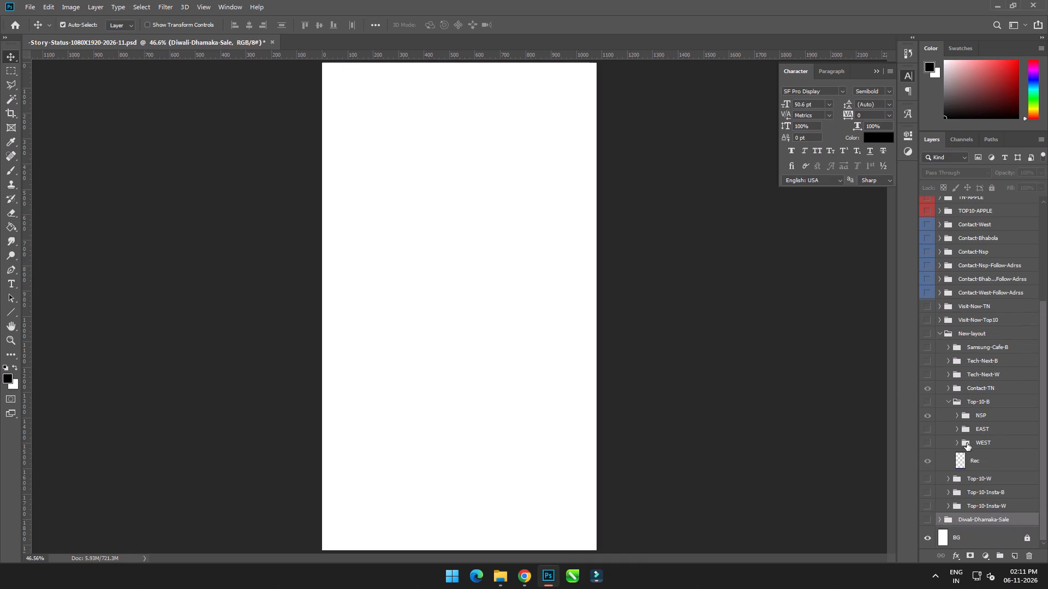
Show the New-layout and TN groups, and swap the visible T&C Apply*-White text for the T&C Apply* layer.
{"action": "left_click", "coordinate": [928, 330]}
{"action": "scroll", "coordinate": [972, 368], "scroll_direction": "up", "scroll_amount": 9}
{"action": "left_click", "coordinate": [931, 285]}
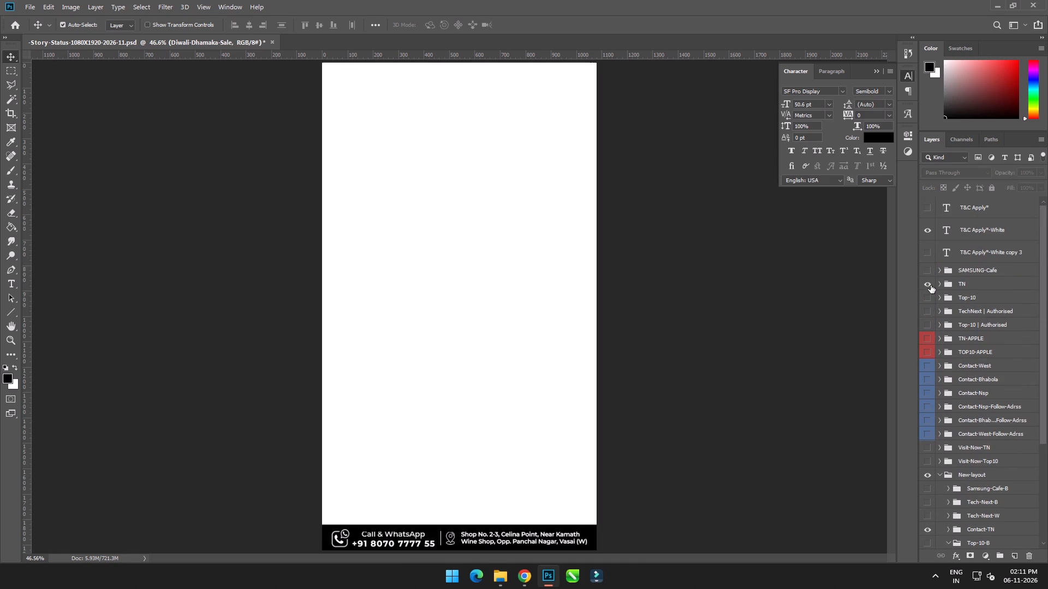
{"action": "left_click", "coordinate": [926, 236]}
{"action": "left_click", "coordinate": [926, 212]}
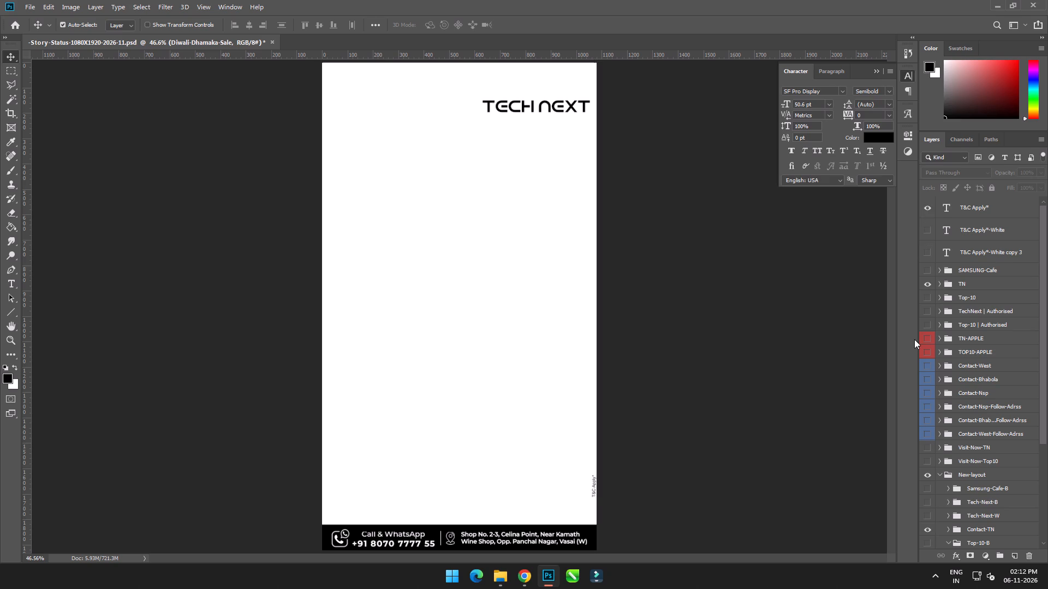
Save the story status PSD document.
{"action": "scroll", "coordinate": [914, 339], "scroll_direction": "down", "scroll_amount": 15}
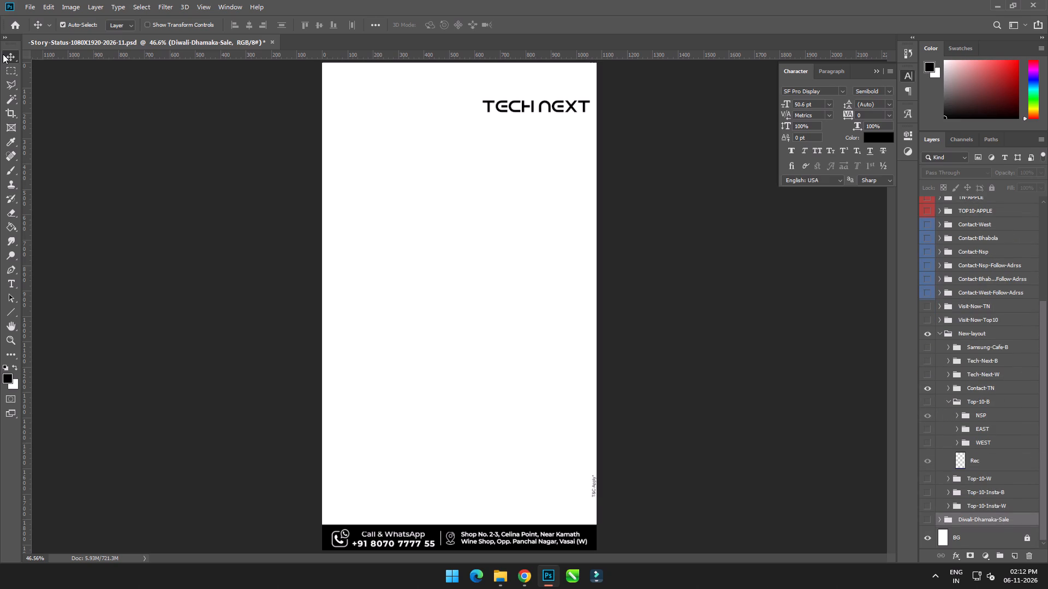
{"action": "left_click", "coordinate": [31, 9]}
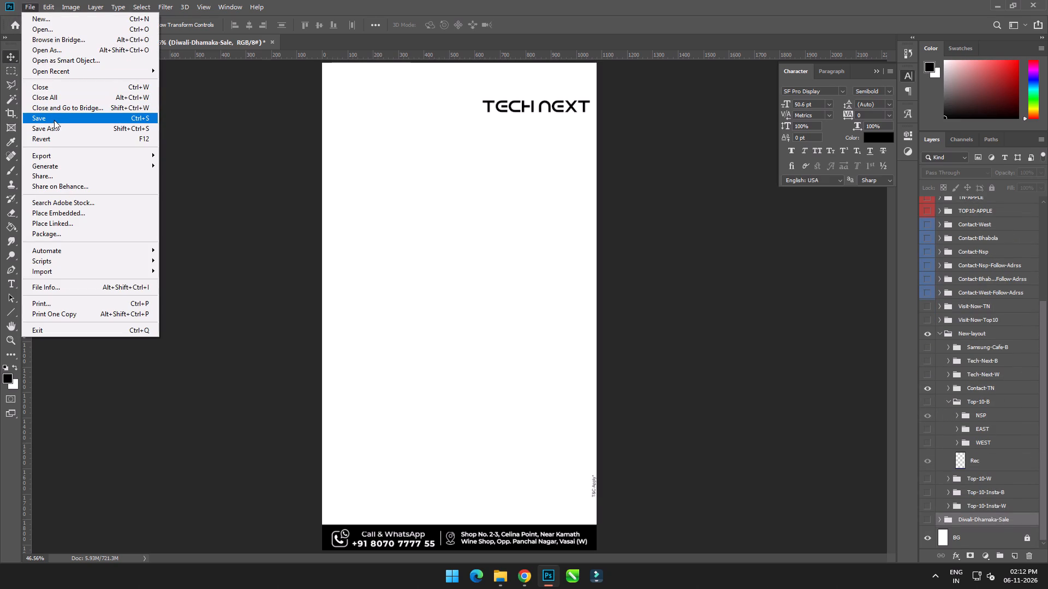
{"action": "left_click", "coordinate": [54, 121]}
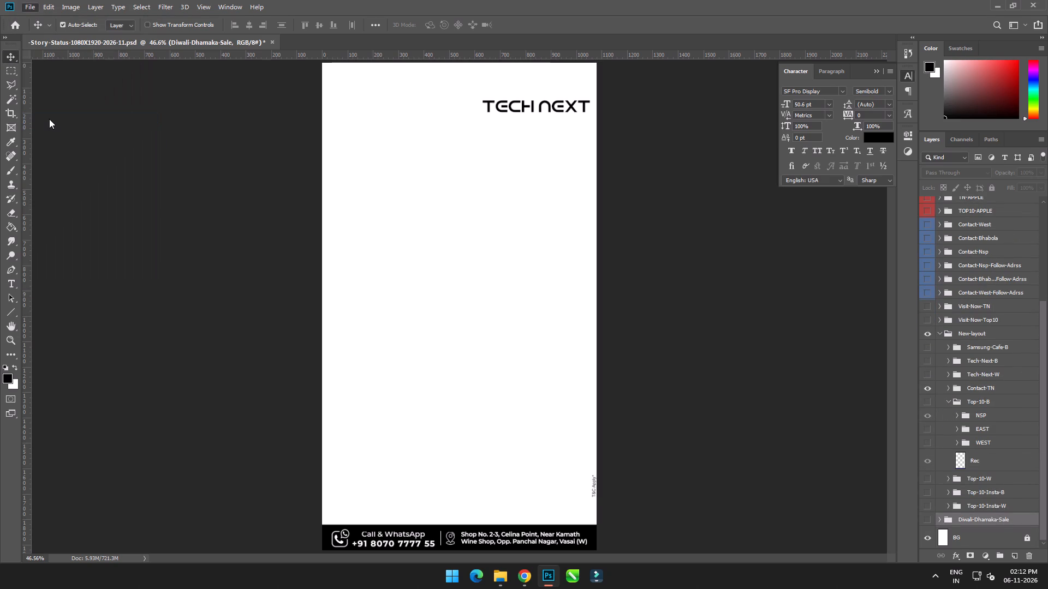
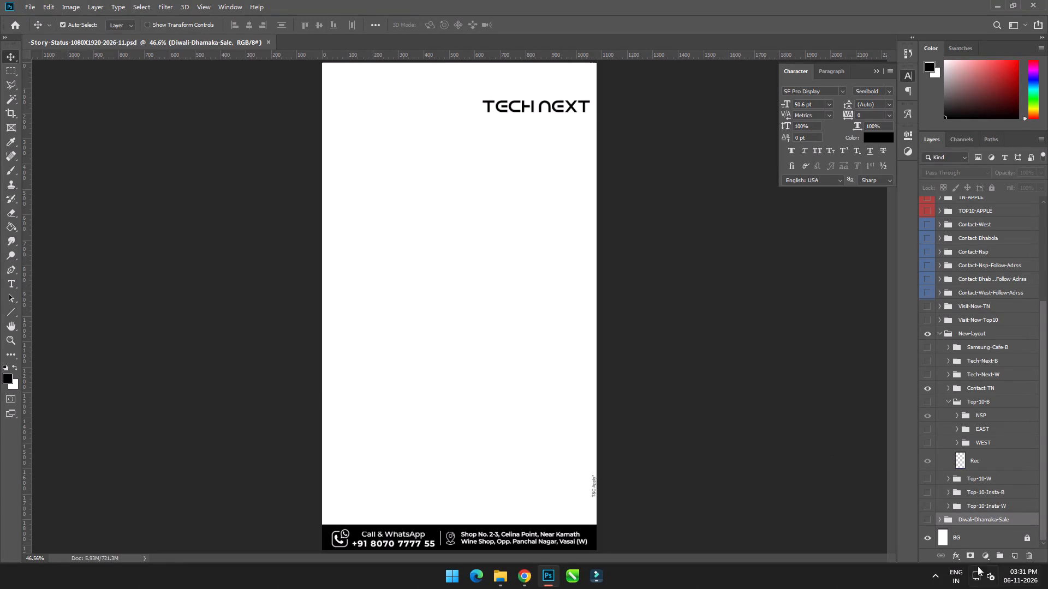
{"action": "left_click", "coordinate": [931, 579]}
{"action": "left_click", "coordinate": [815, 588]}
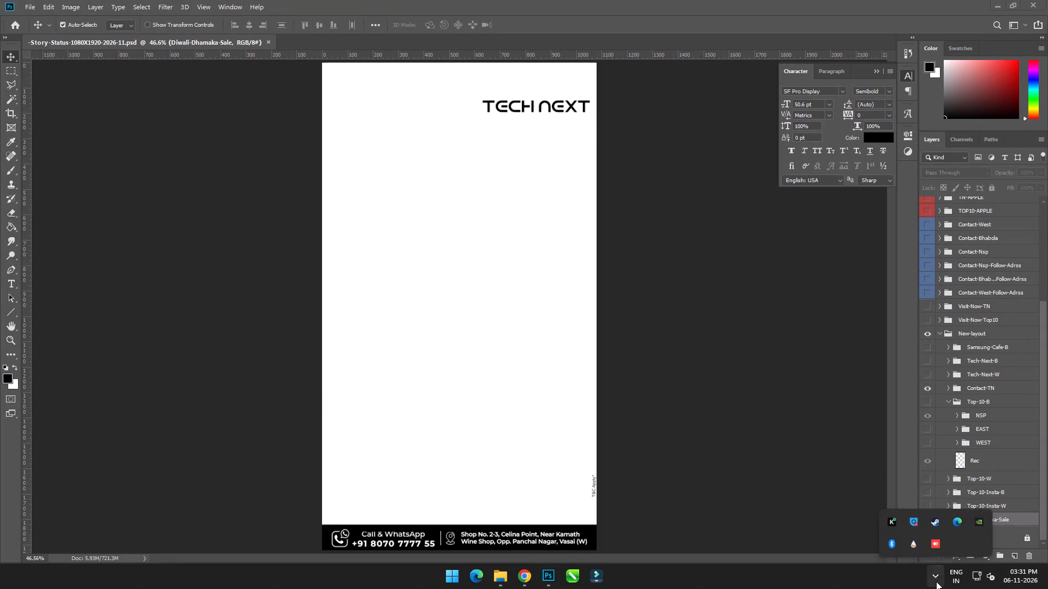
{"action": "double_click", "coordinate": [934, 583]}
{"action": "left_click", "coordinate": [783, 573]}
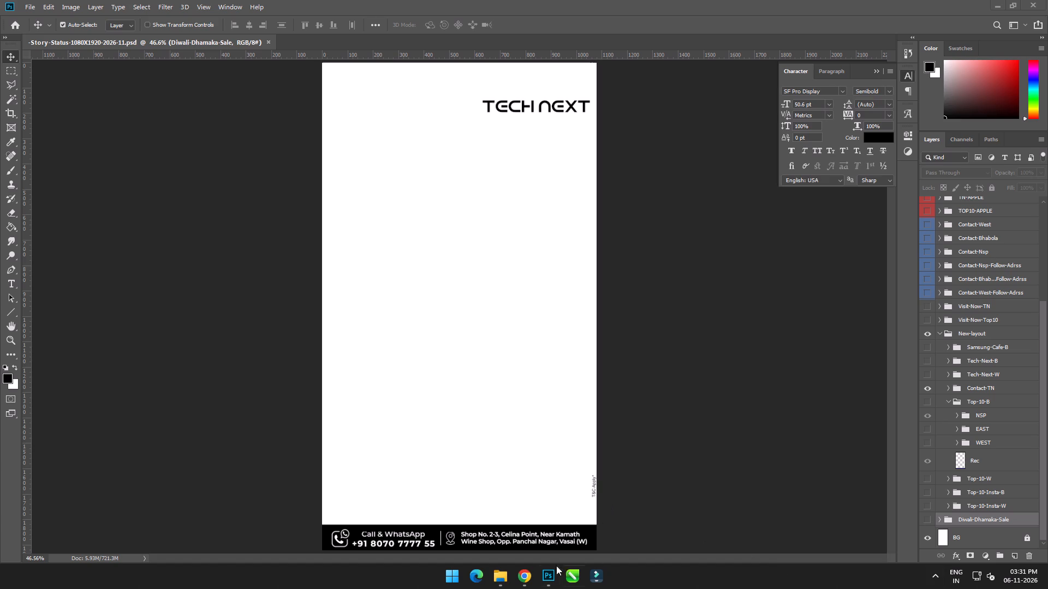
Close the two open Nik folder windows in File Explorer.
{"action": "left_click", "coordinate": [501, 583]}
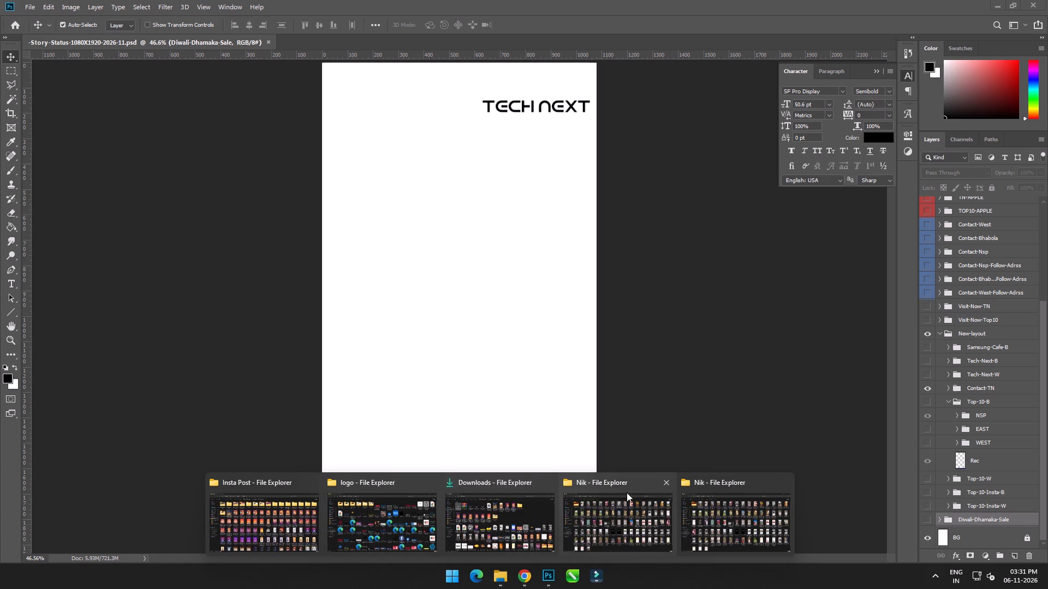
{"action": "left_click", "coordinate": [663, 484]}
{"action": "left_click", "coordinate": [720, 483]}
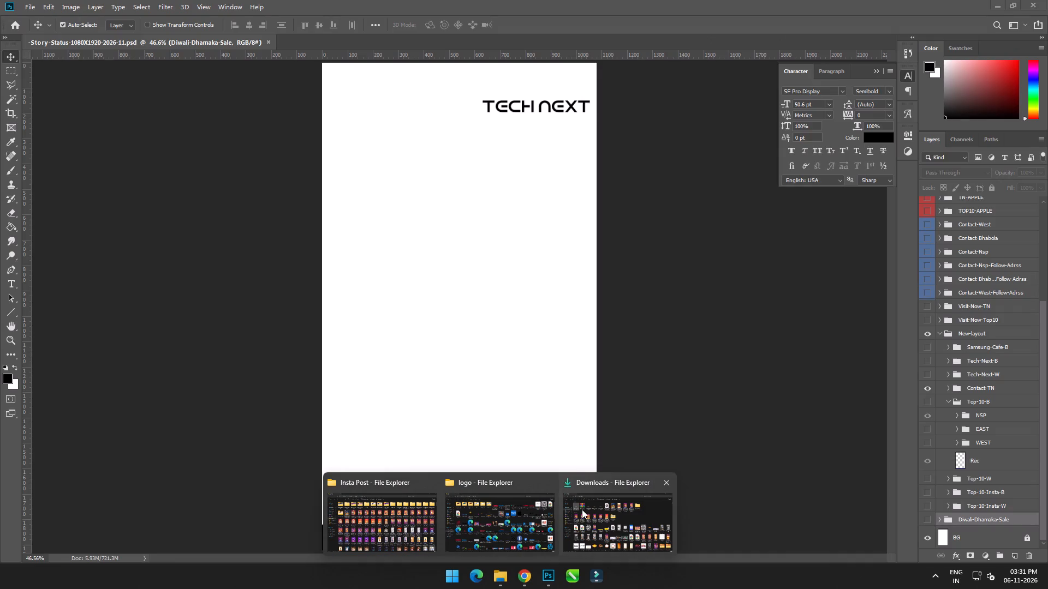
Preview the vivo V80 Diwali Utsav poster from today's Downloads, and open it as a separate document in Photoshop.
{"action": "left_click", "coordinate": [614, 511]}
{"action": "left_click", "coordinate": [97, 32]}
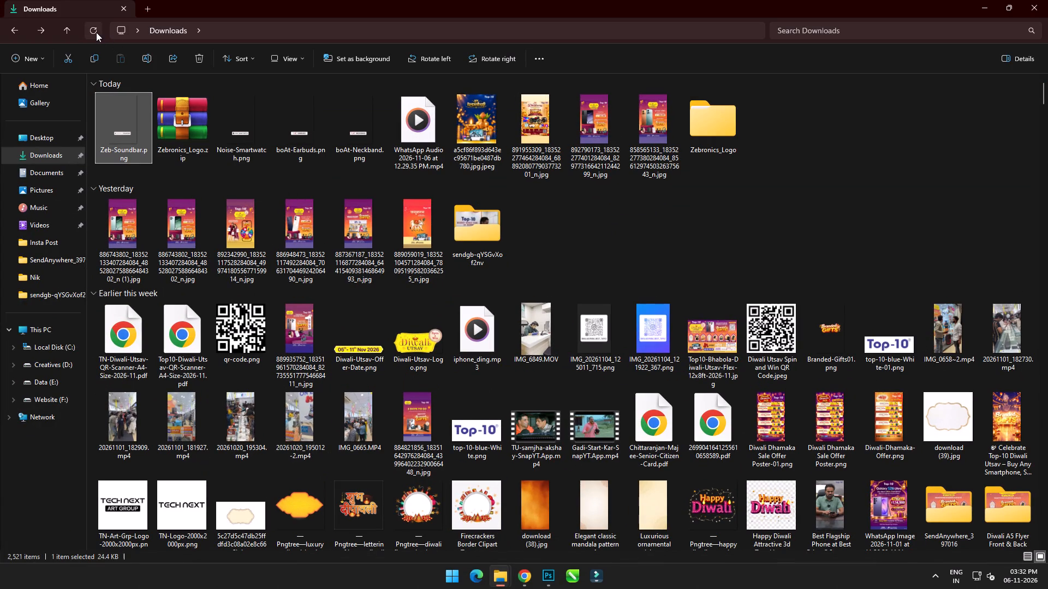
{"action": "left_click", "coordinate": [874, 124]}
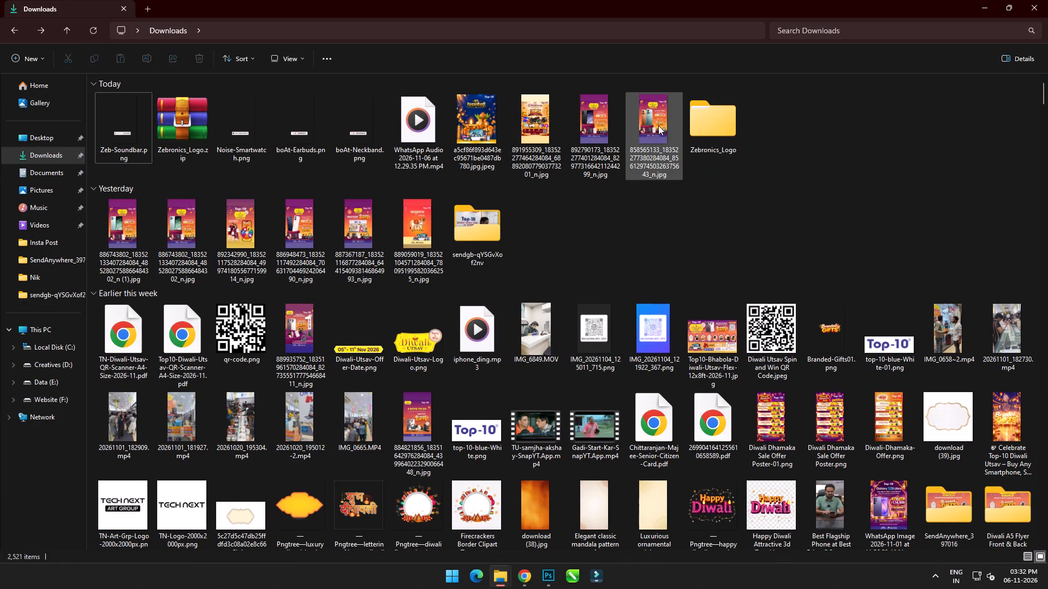
{"action": "double_click", "coordinate": [658, 125]}
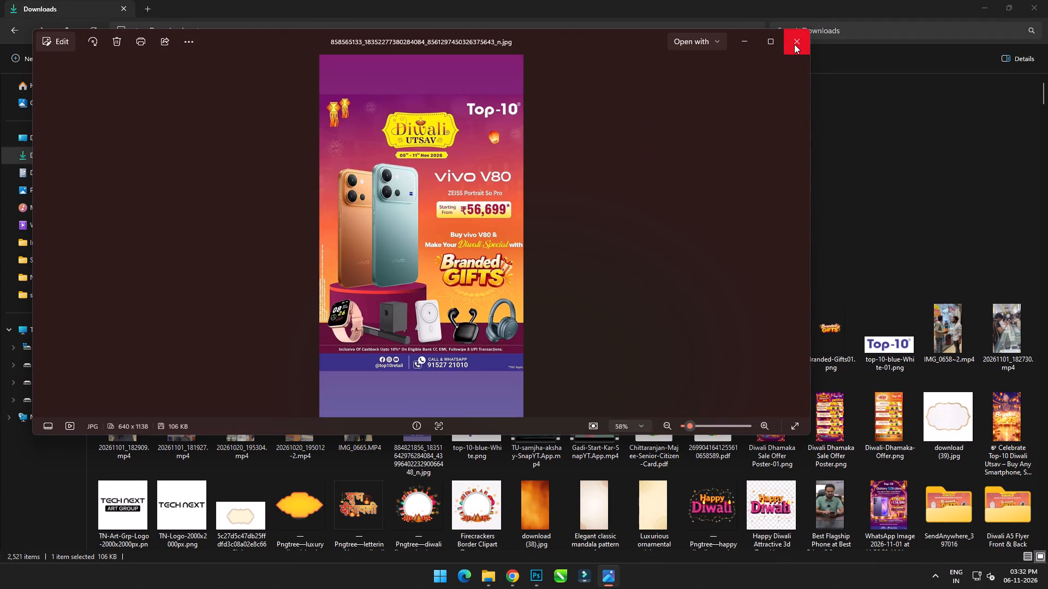
{"action": "left_click", "coordinate": [794, 44]}
{"action": "left_click_drag", "start_coordinate": [647, 122], "coordinate": [669, 125]}
{"action": "key", "text": "alt+Tab"}
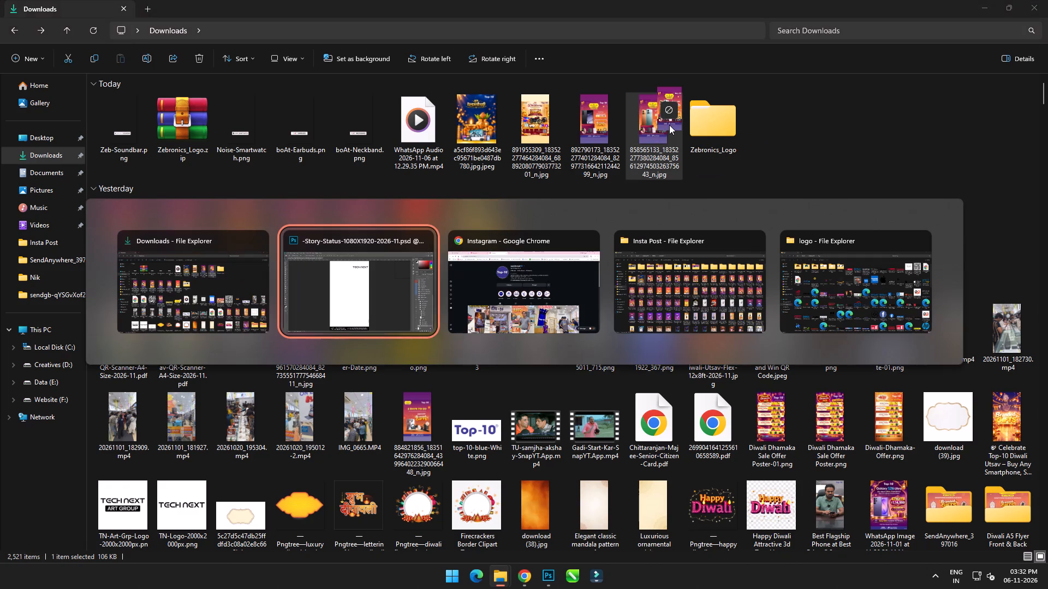
{"action": "left_click_drag", "start_coordinate": [669, 125], "coordinate": [499, 45]}
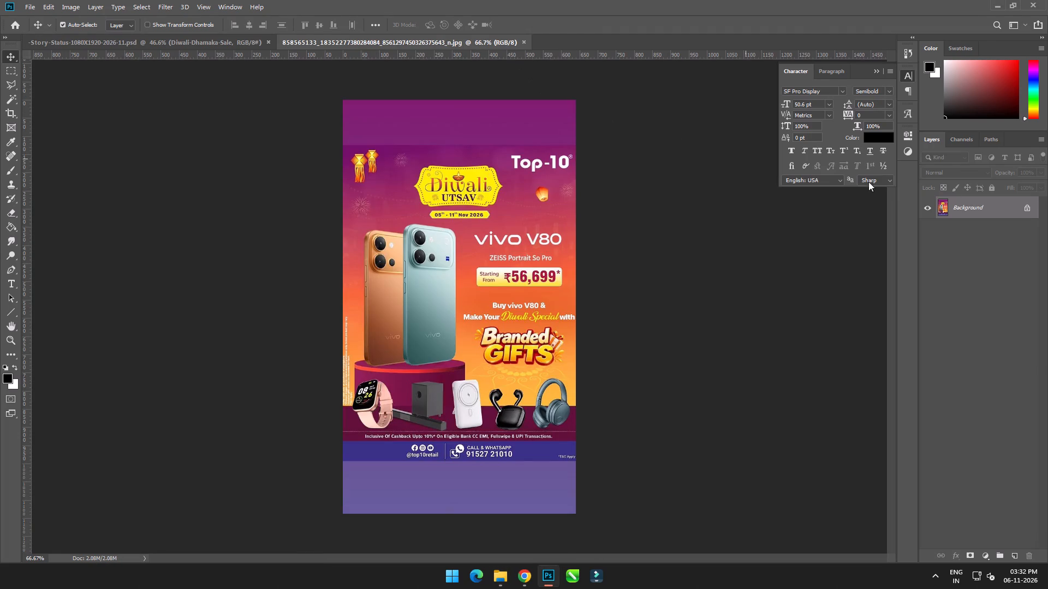
Lower the top edge of the poster's crop to exclude the plain purple band, leaving a height of about 1014 px.
{"action": "key", "text": "c"}
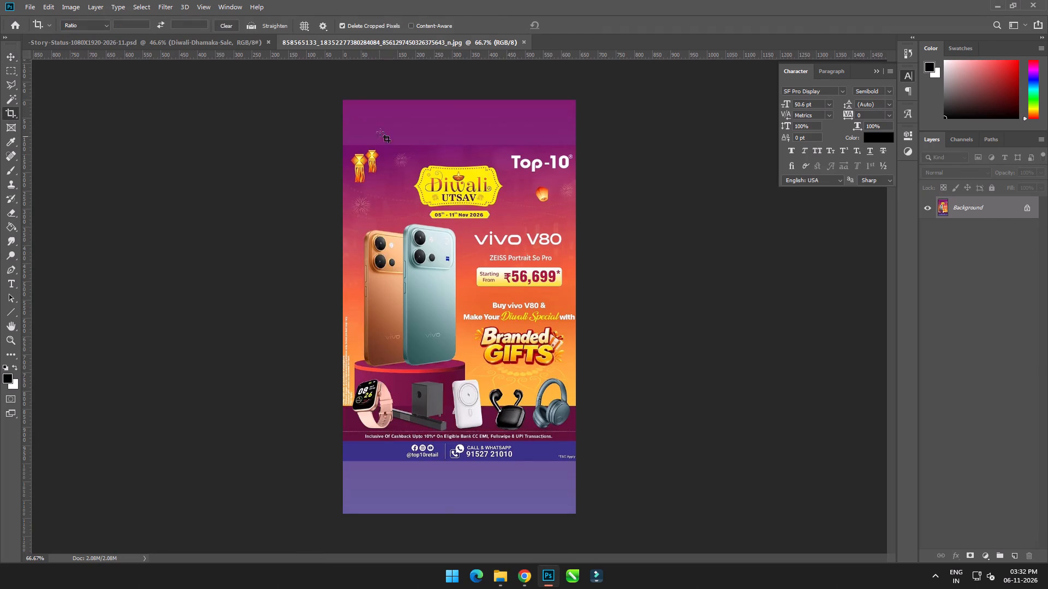
{"action": "left_click_drag", "start_coordinate": [337, 89], "coordinate": [643, 530]}
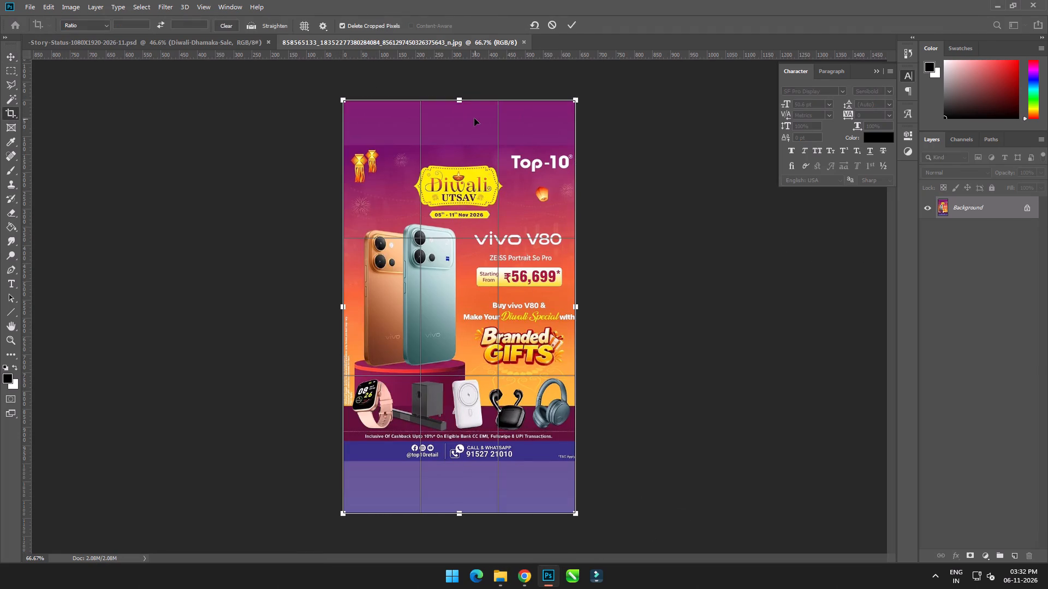
{"action": "left_click_drag", "start_coordinate": [461, 98], "coordinate": [465, 127]}
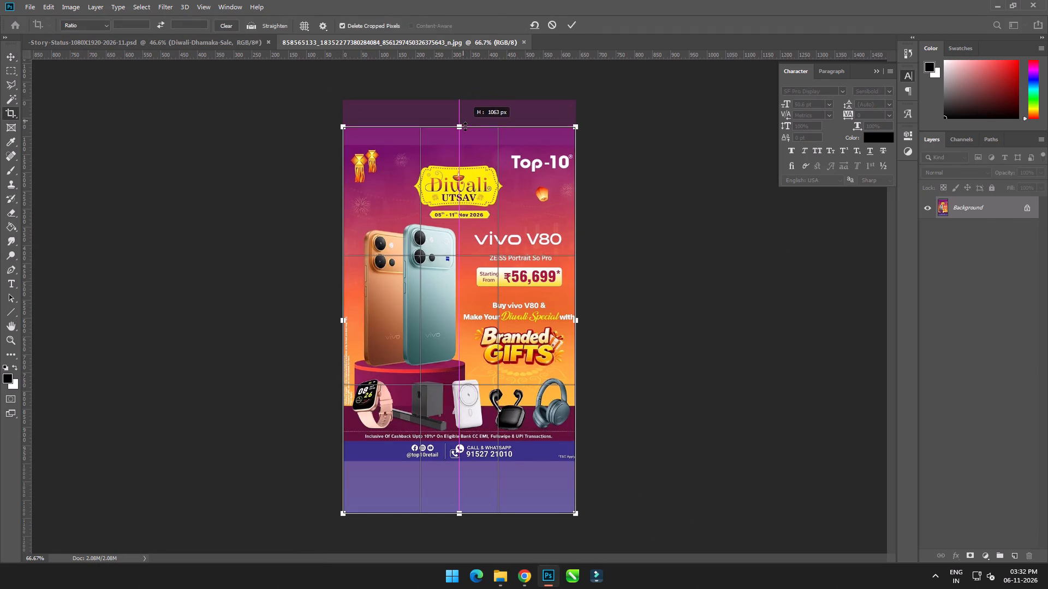
{"action": "left_click_drag", "start_coordinate": [465, 127], "coordinate": [468, 132]}
{"action": "scroll", "coordinate": [467, 127], "scroll_direction": "up", "scroll_amount": 12, "text": "alt"}
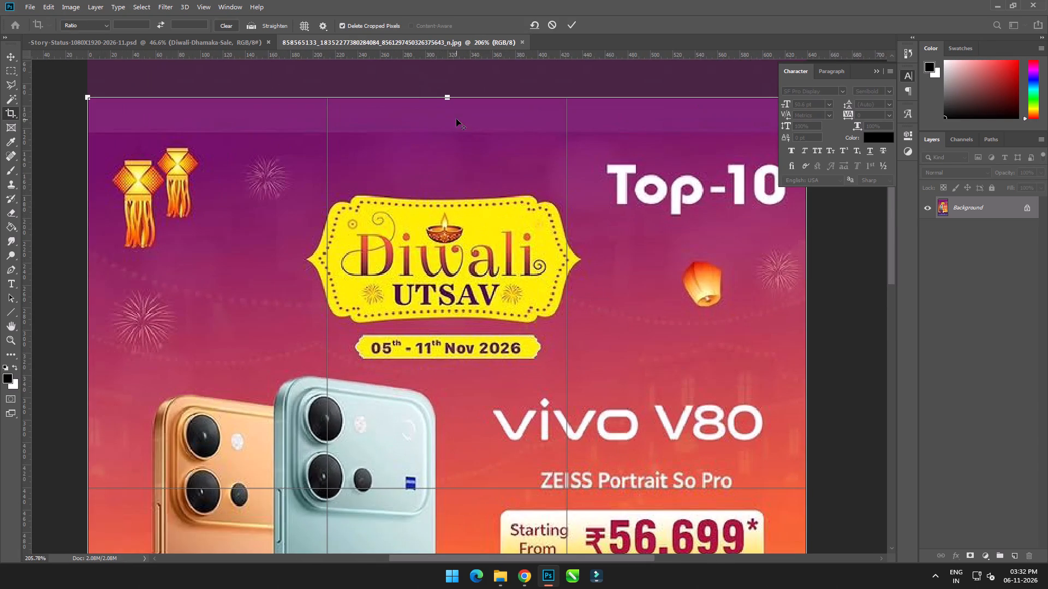
{"action": "left_click", "coordinate": [448, 109]}
{"action": "left_click", "coordinate": [449, 98], "text": "shift"}
{"action": "left_click_drag", "start_coordinate": [446, 98], "coordinate": [465, 126]}
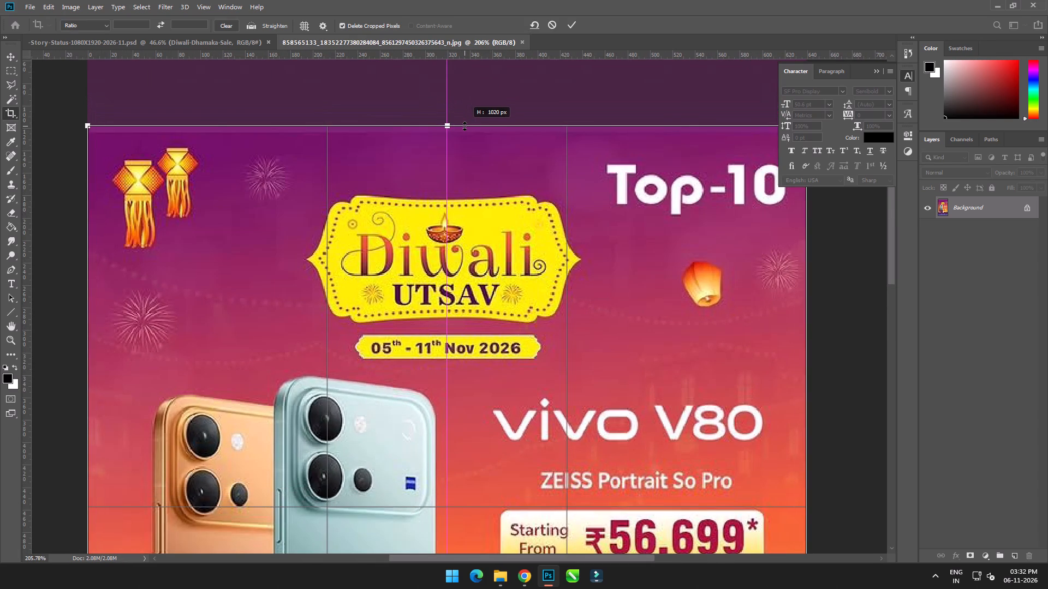
{"action": "left_click_drag", "start_coordinate": [465, 126], "coordinate": [465, 132]}
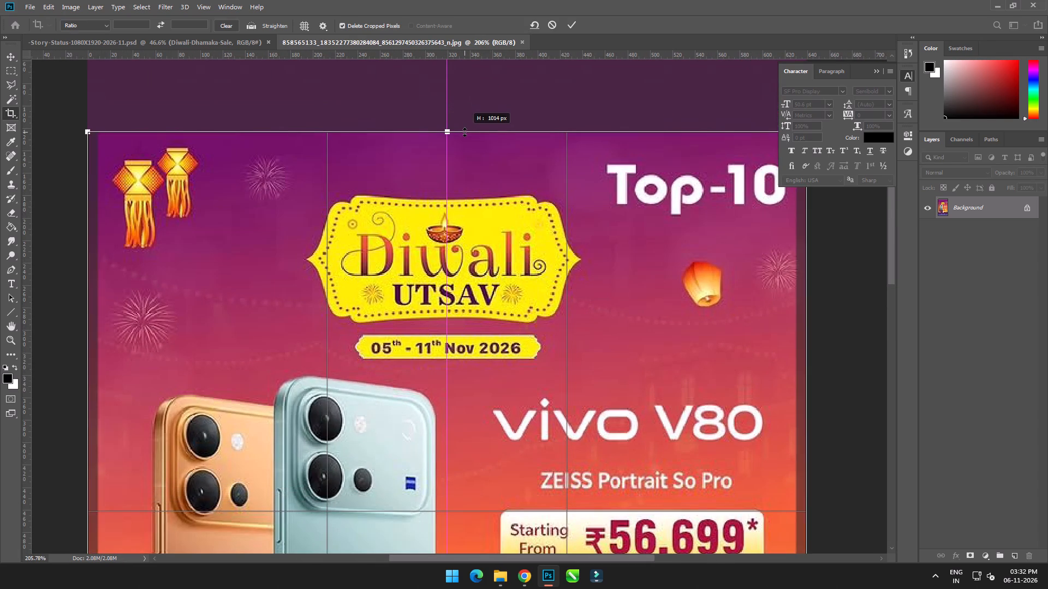
{"action": "left_click_drag", "start_coordinate": [465, 132], "coordinate": [462, 134]}
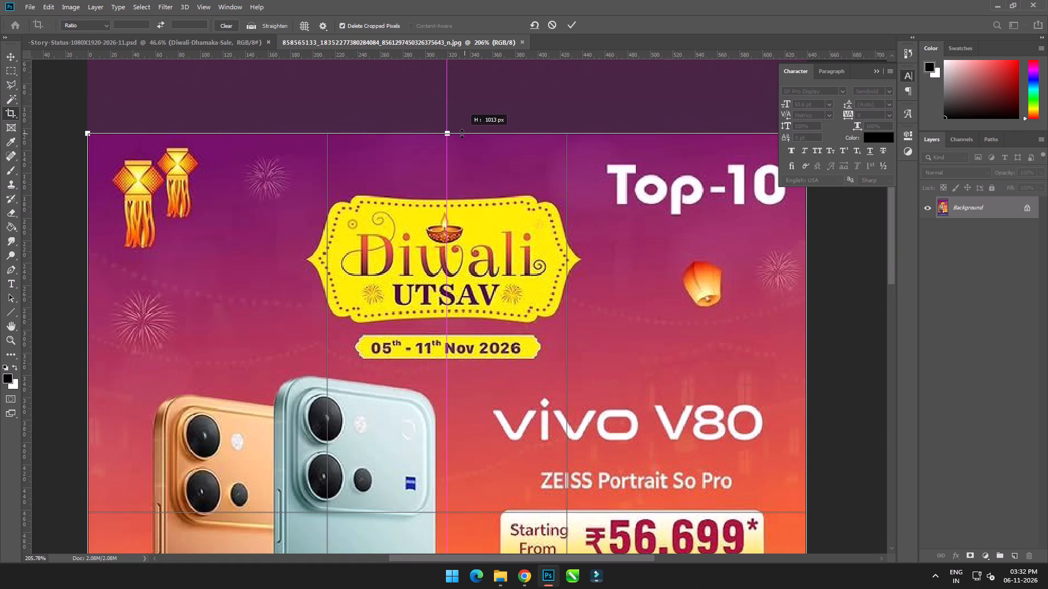
{"action": "left_click_drag", "start_coordinate": [462, 134], "coordinate": [461, 134]}
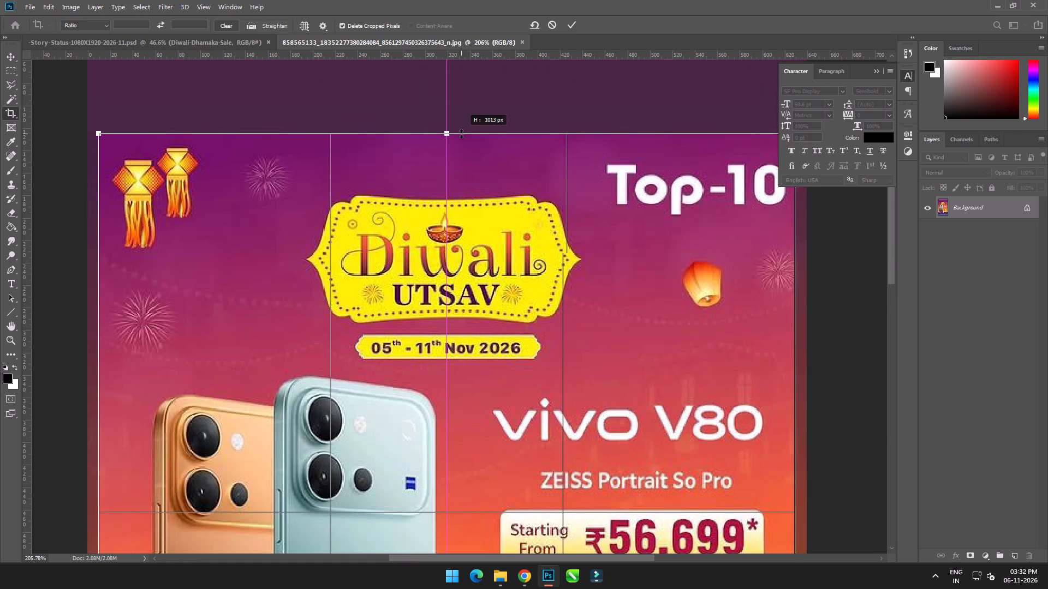
{"action": "left_click_drag", "start_coordinate": [461, 134], "coordinate": [461, 122]}
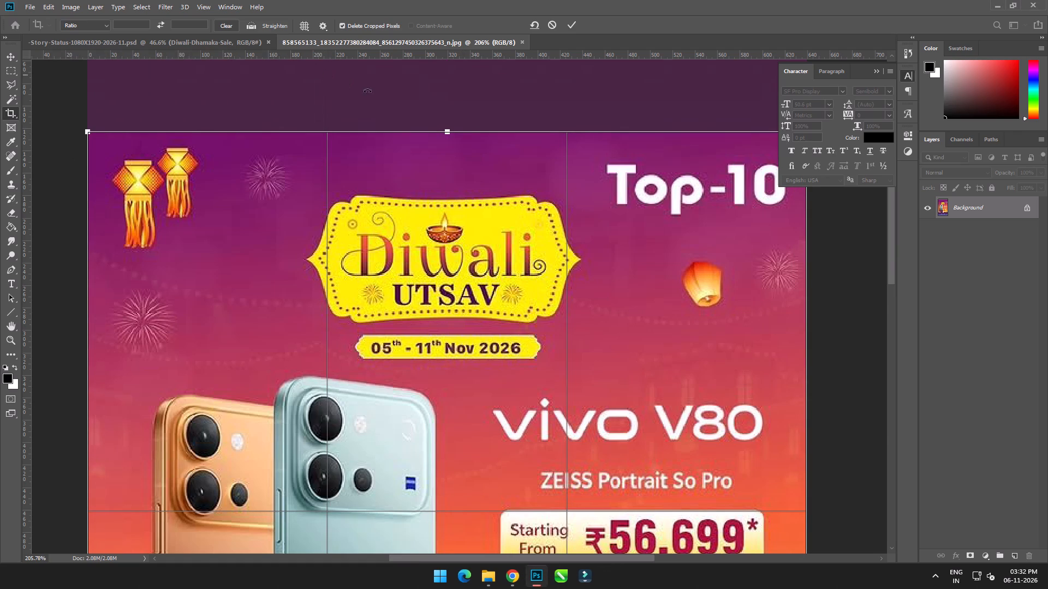
Trim the crop's bottom edge to exclude the plain purple band below the blue contact bar.
{"action": "scroll", "coordinate": [482, 147], "scroll_direction": "down", "scroll_amount": 4, "text": "shift"}
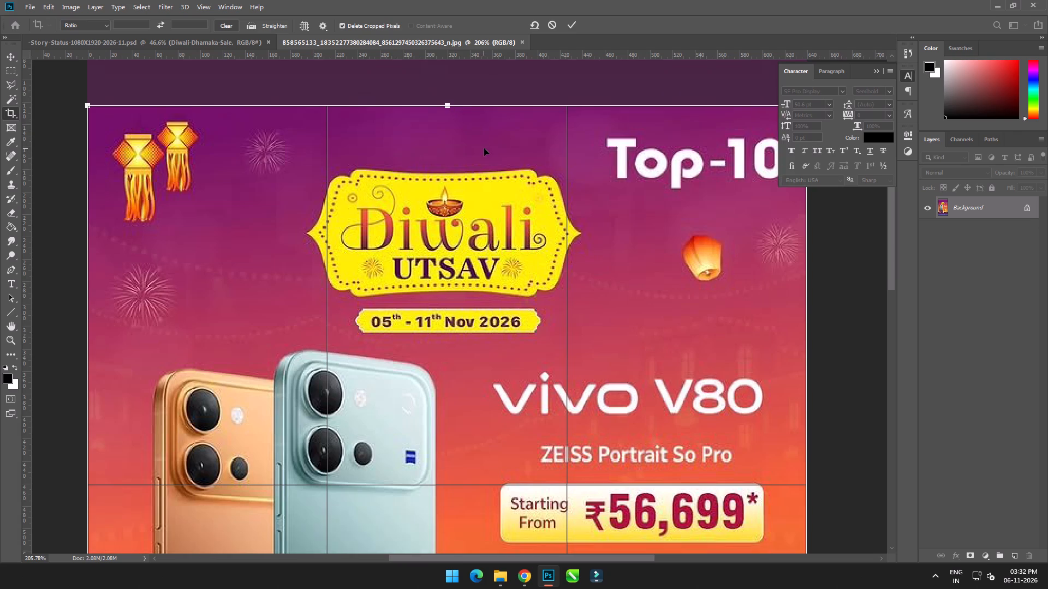
{"action": "scroll", "coordinate": [484, 148], "scroll_direction": "down", "scroll_amount": 15, "text": "shift"}
{"action": "scroll", "coordinate": [458, 506], "scroll_direction": "up", "scroll_amount": 6, "text": "alt+shift"}
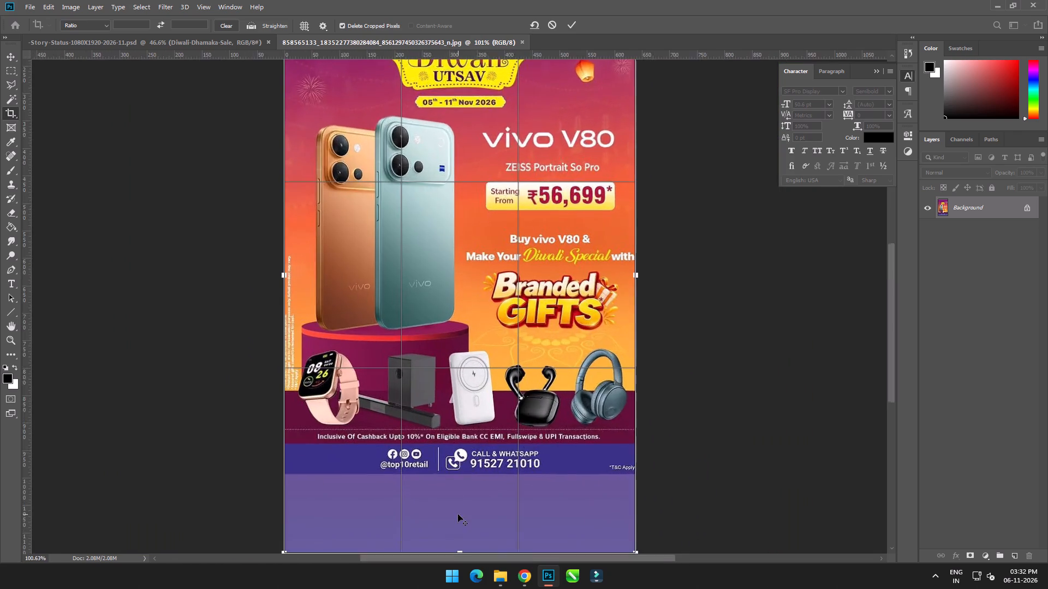
{"action": "scroll", "coordinate": [458, 514], "scroll_direction": "up", "scroll_amount": 3, "text": "alt+shift"}
{"action": "scroll", "coordinate": [462, 405], "scroll_direction": "down", "scroll_amount": 16, "text": "shift"}
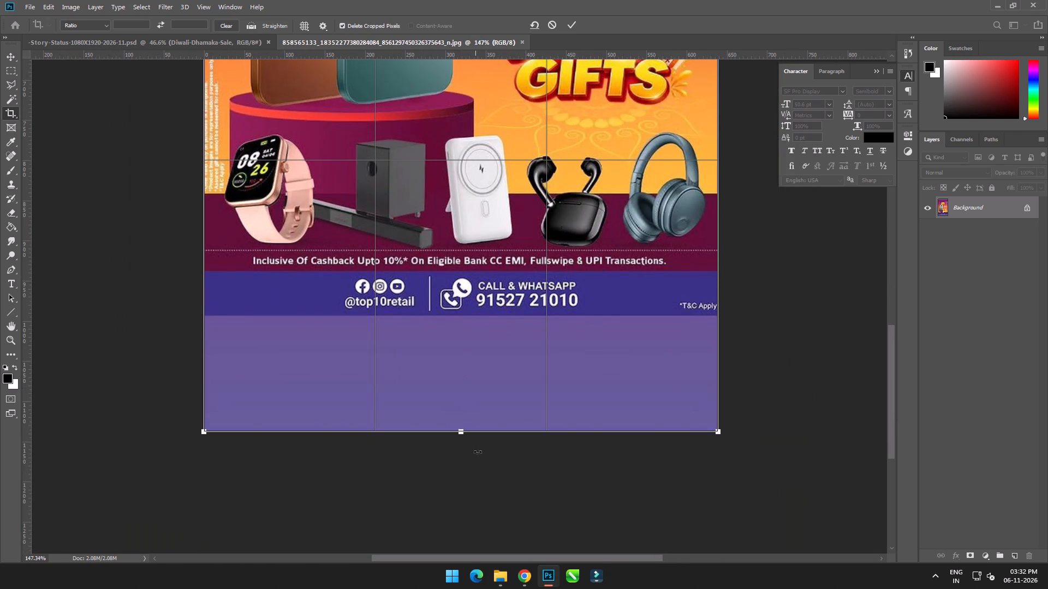
Raise the crop's bottom edge to the lower edge of the poster's blue contact bar and apply the crop.
{"action": "left_click_drag", "start_coordinate": [461, 435], "coordinate": [474, 347], "text": "shift"}
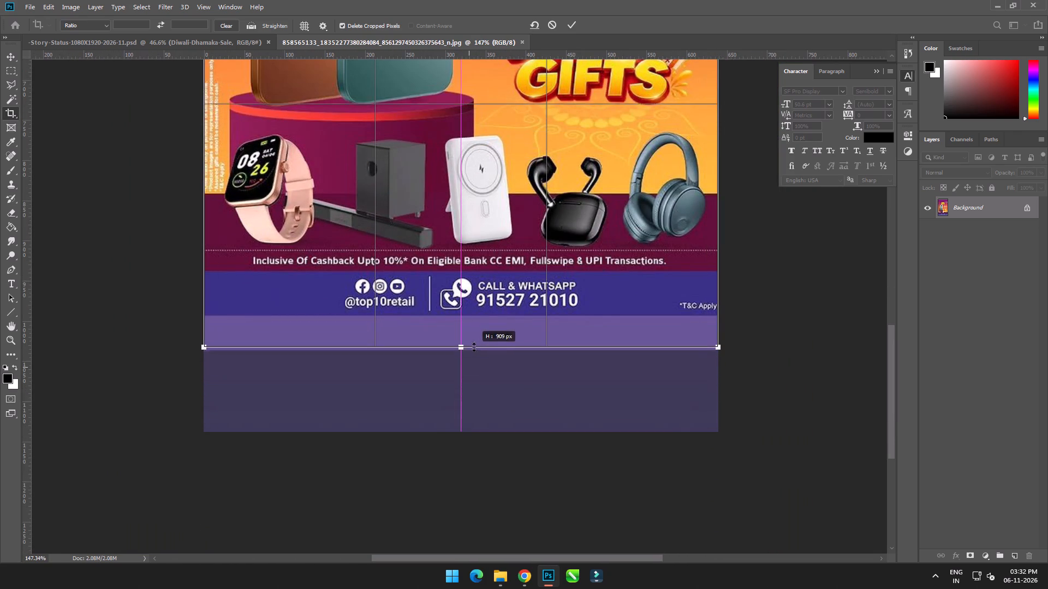
{"action": "left_click_drag", "start_coordinate": [474, 347], "coordinate": [482, 321], "text": "shift"}
{"action": "left_click", "coordinate": [573, 20]}
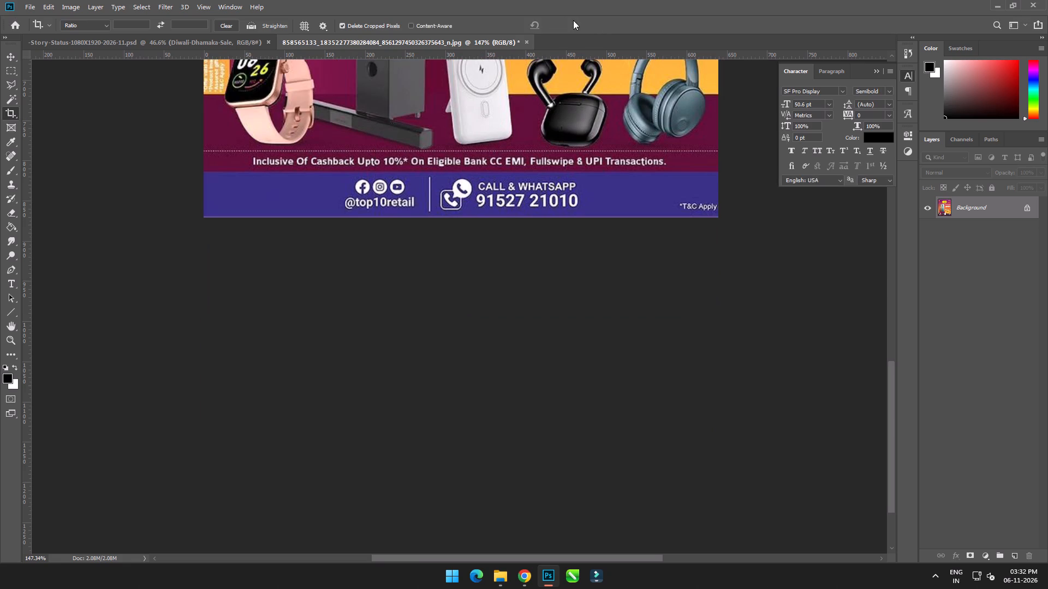
{"action": "key", "text": "ctrl+0"}
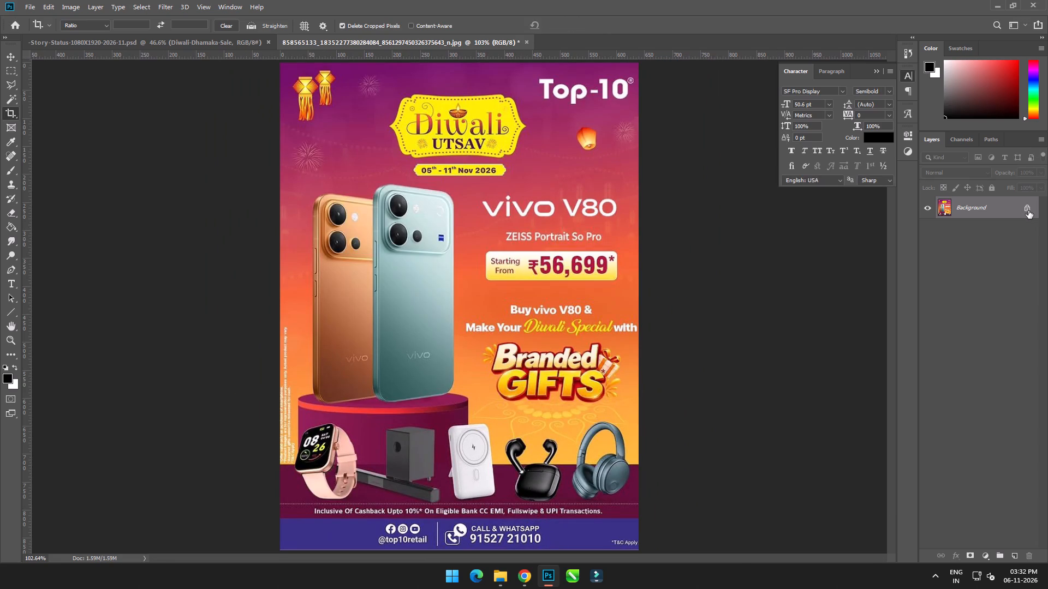
Copy the Contact-West, Contact-Bhabola and Contact-Nsp groups from the 1080x1920 story PSD into the vivo V80 poster document.
{"action": "left_click", "coordinate": [201, 44]}
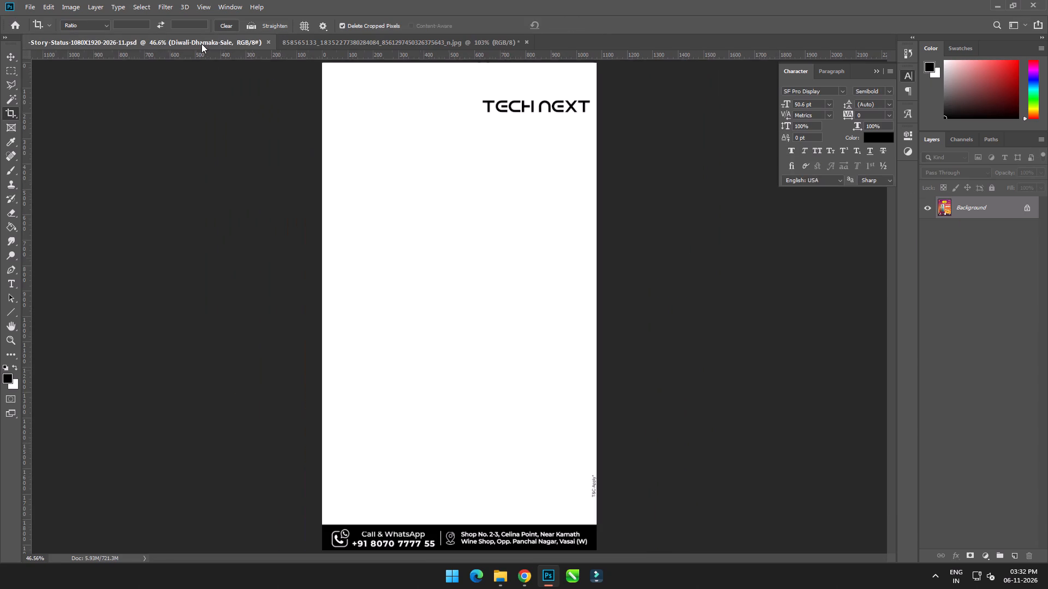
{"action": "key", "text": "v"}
{"action": "scroll", "coordinate": [975, 411], "scroll_direction": "down", "scroll_amount": 3}
{"action": "scroll", "coordinate": [972, 365], "scroll_direction": "up", "scroll_amount": 4}
{"action": "left_click", "coordinate": [986, 342]}
{"action": "left_click", "coordinate": [989, 316], "text": "shift"}
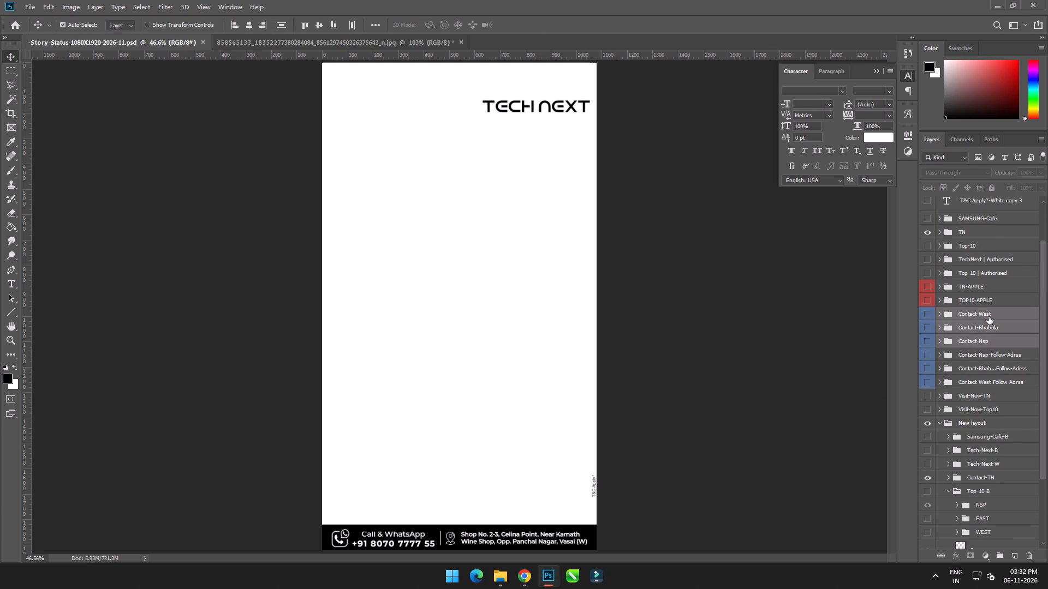
{"action": "key", "text": "ctrl+c"}
{"action": "left_click", "coordinate": [391, 47]}
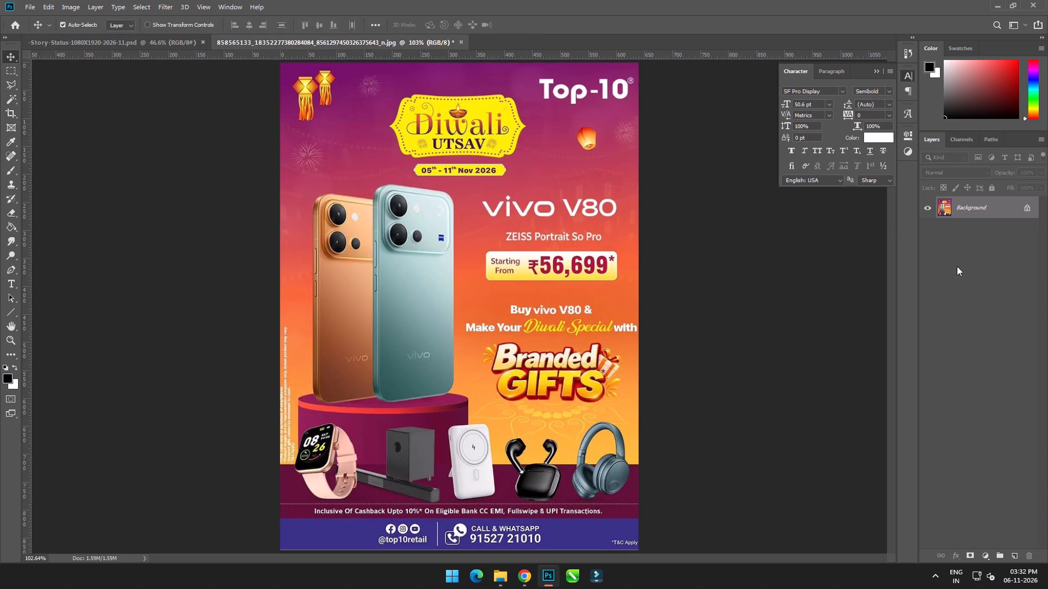
{"action": "key", "text": "ctrl+v"}
Unlock the poster's Background layer and show the Contact-Nsp group.
{"action": "left_click", "coordinate": [1025, 248]}
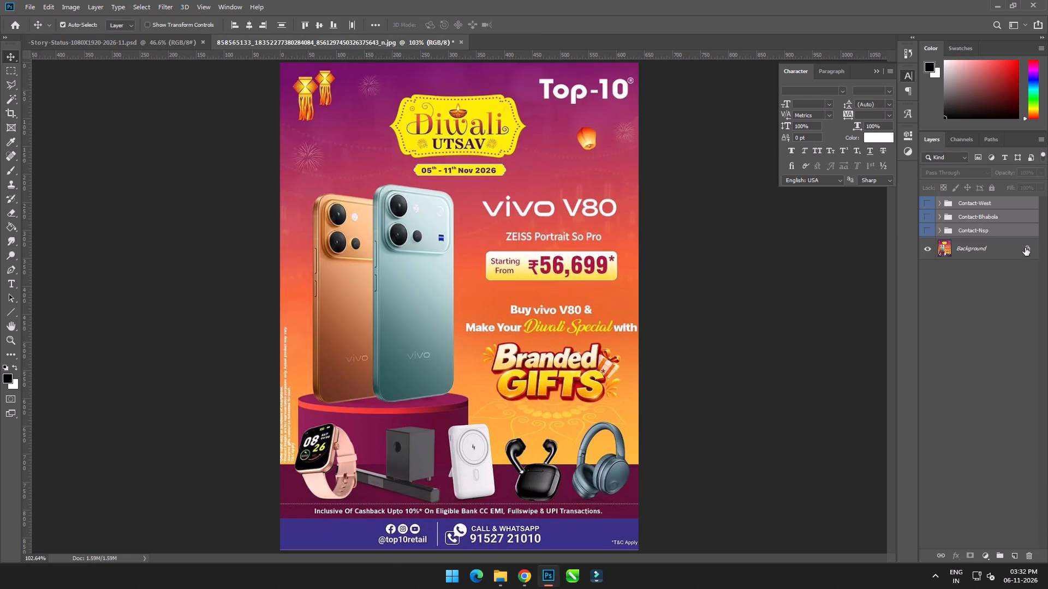
{"action": "left_click", "coordinate": [928, 230]}
Scale the three contact groups together to about 59% to match the poster's width, and place them over the old contact bar.
{"action": "left_click", "coordinate": [961, 230]}
{"action": "left_click", "coordinate": [974, 202], "text": "shift"}
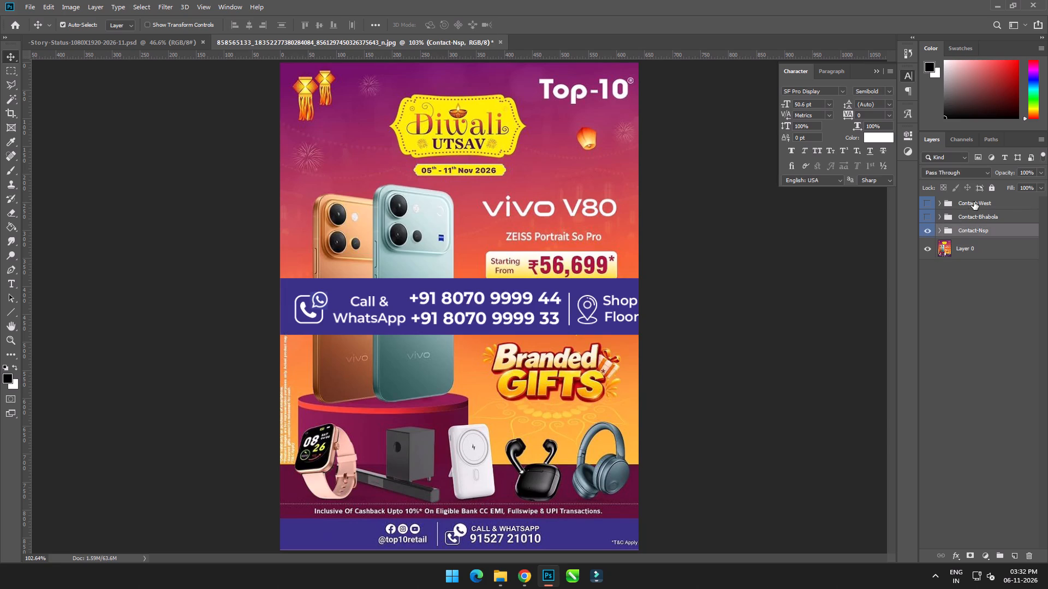
{"action": "key", "text": "ctrl+t"}
{"action": "left_click", "coordinate": [663, 252]}
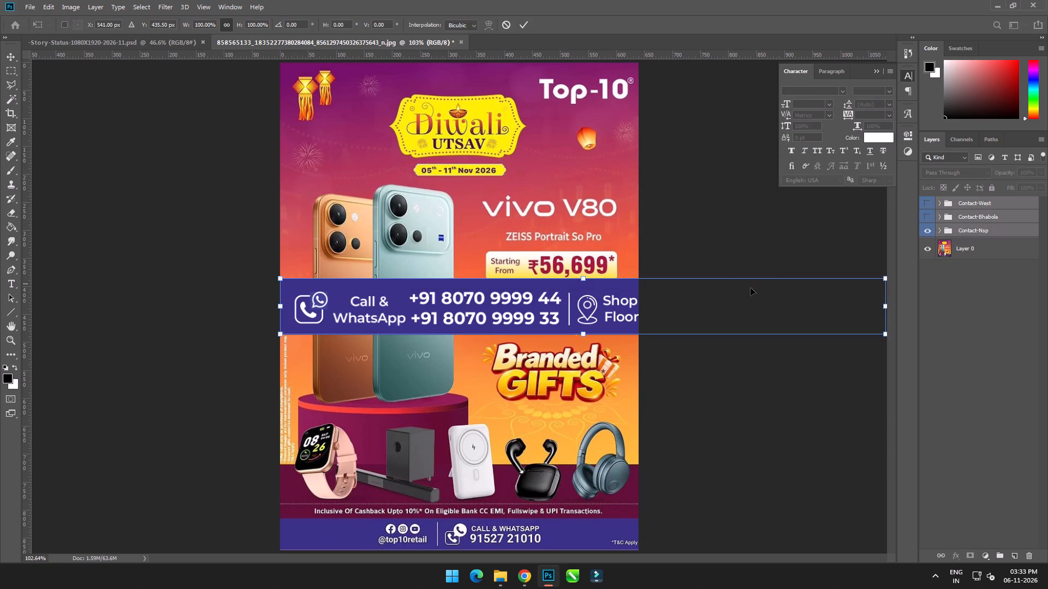
{"action": "left_click_drag", "start_coordinate": [883, 308], "coordinate": [643, 299]}
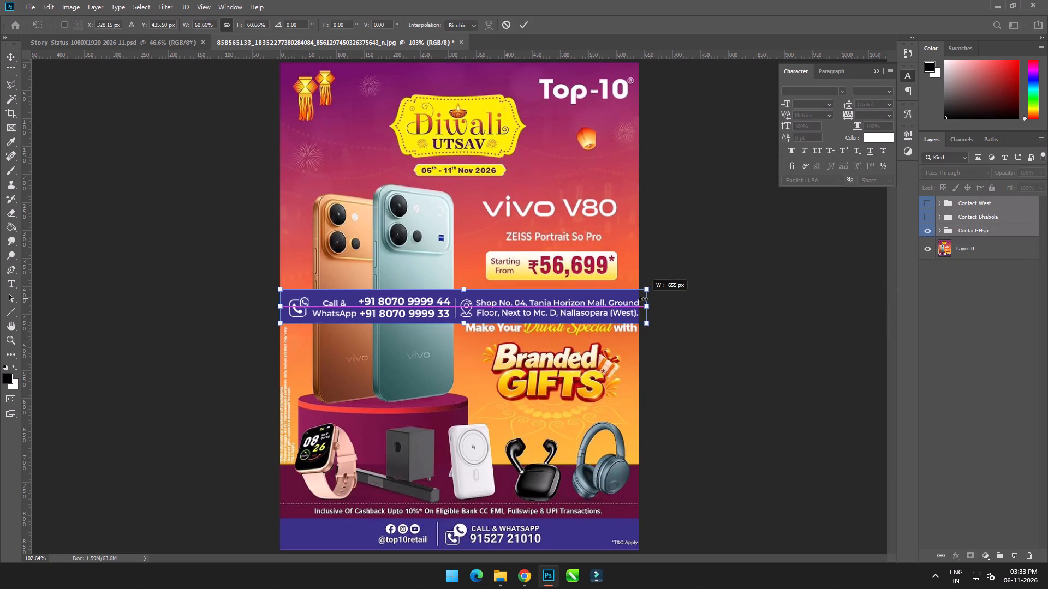
{"action": "left_click_drag", "start_coordinate": [643, 299], "coordinate": [639, 299]}
{"action": "left_click_drag", "start_coordinate": [489, 302], "coordinate": [481, 520]}
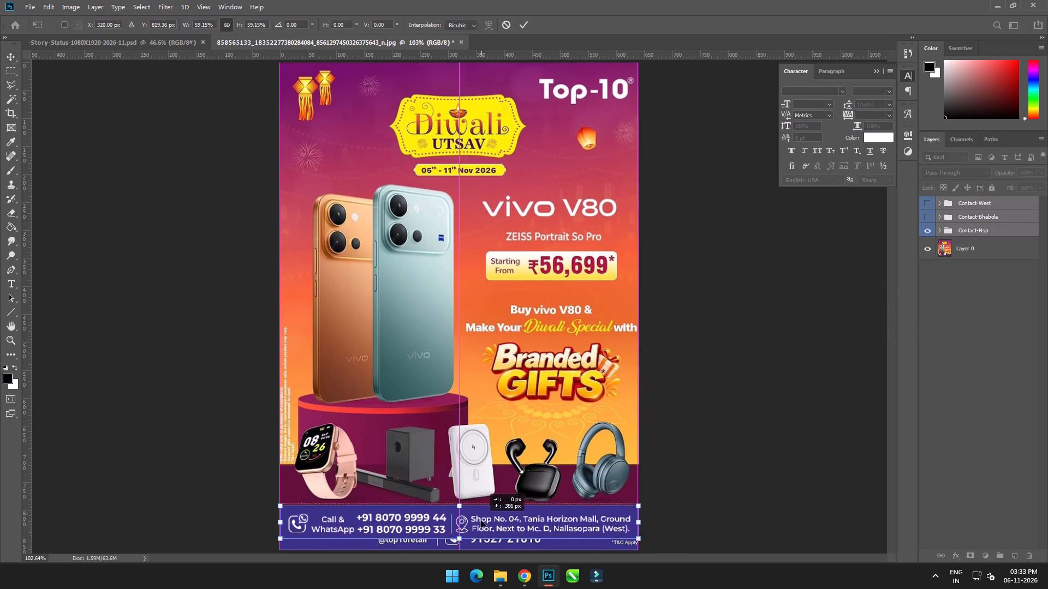
{"action": "left_click_drag", "start_coordinate": [481, 520], "coordinate": [481, 530]}
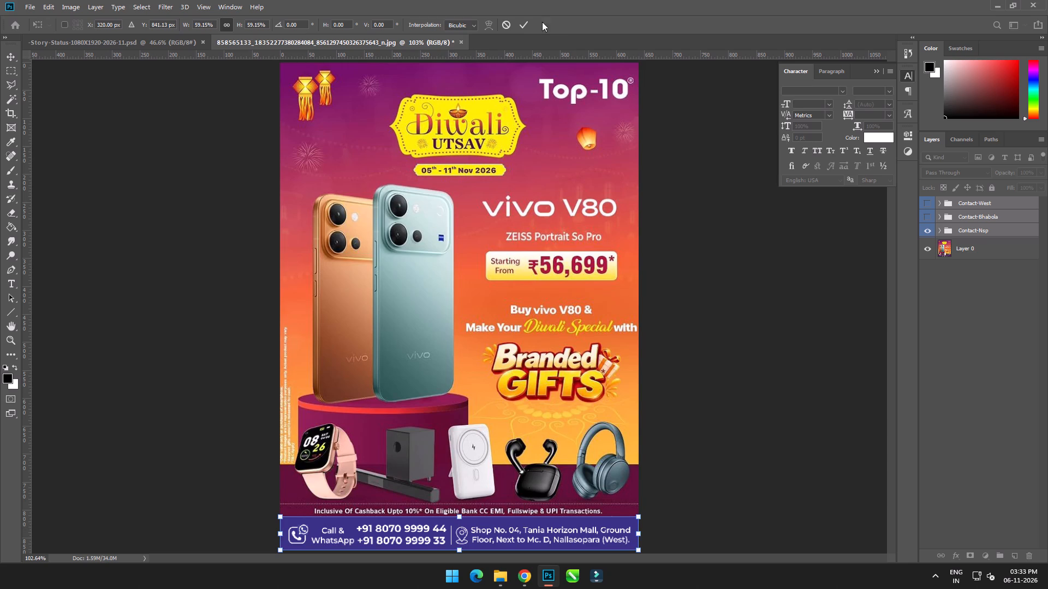
{"action": "left_click", "coordinate": [526, 22]}
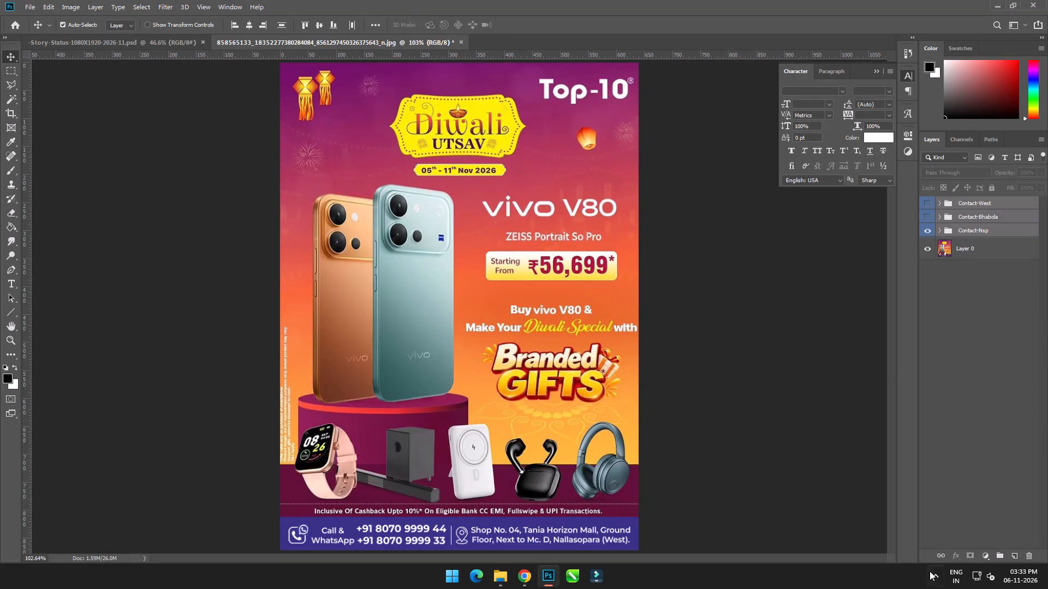
Quit Hotspot Shield and Microsoft Edge, which are running in the background.
{"action": "left_click", "coordinate": [943, 577]}
{"action": "right_click", "coordinate": [912, 524]}
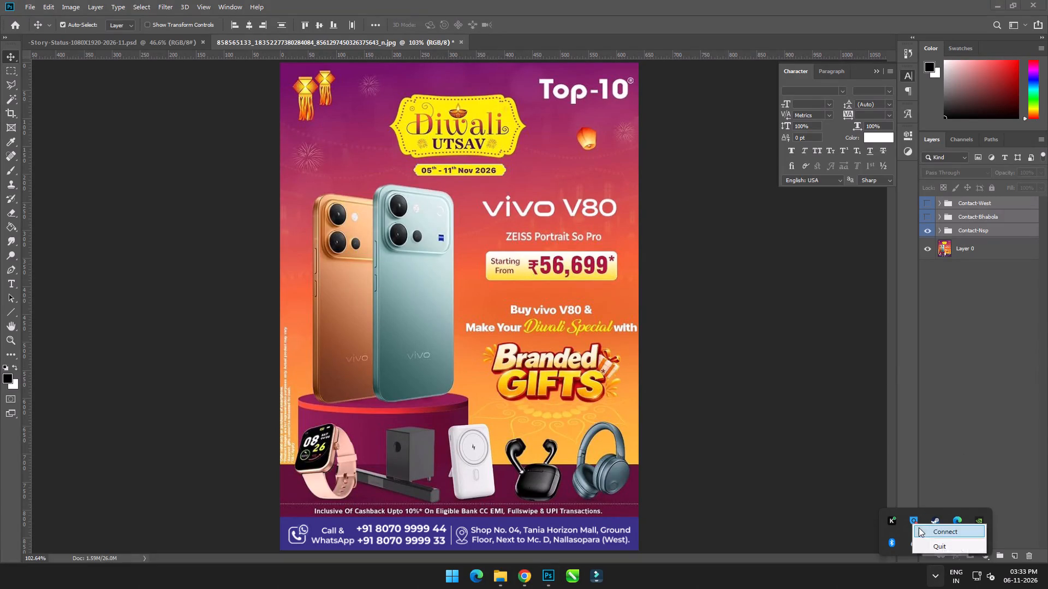
{"action": "left_click", "coordinate": [946, 550]}
{"action": "right_click", "coordinate": [934, 518]}
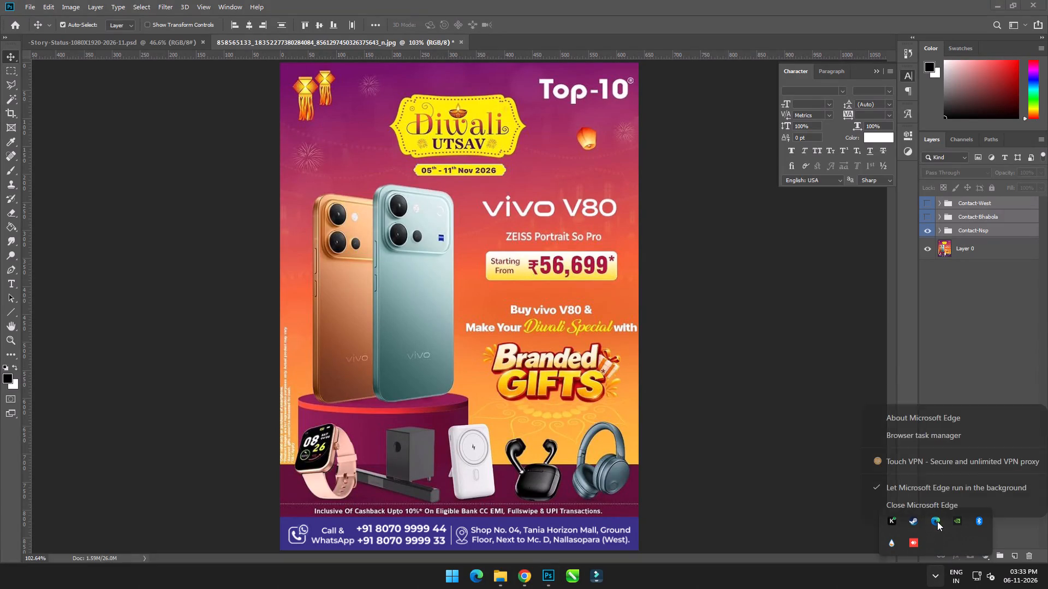
{"action": "left_click", "coordinate": [941, 503]}
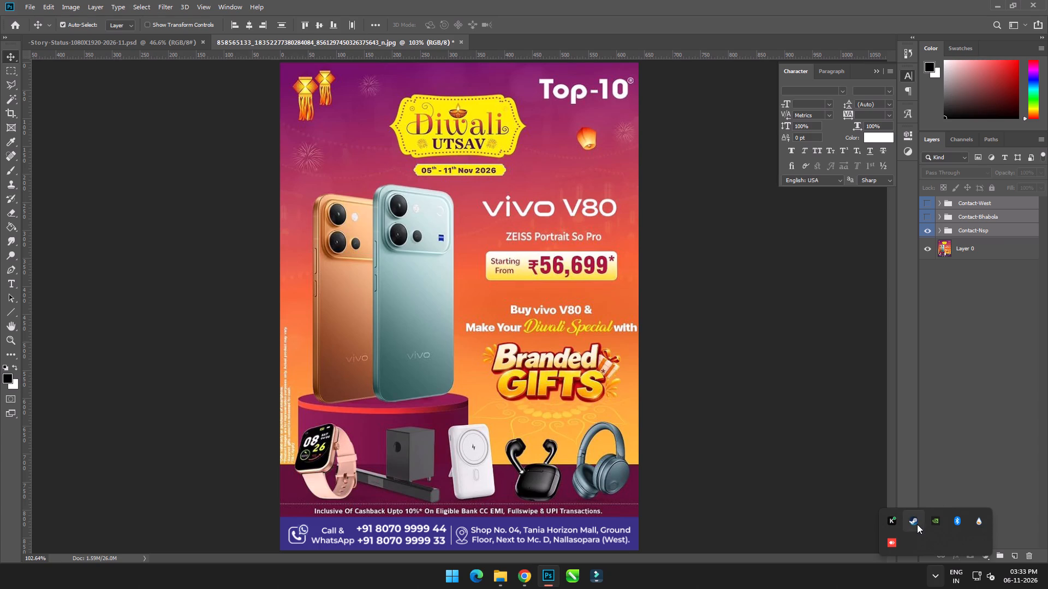
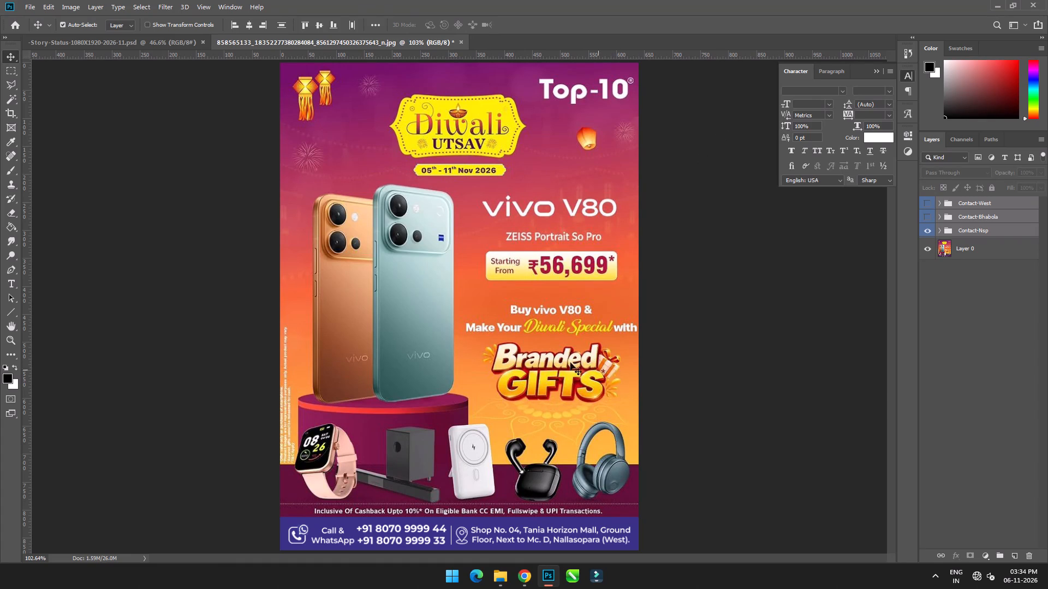
Switch to the Move tool with the poster crop finished.
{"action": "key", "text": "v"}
Quick-export the Contact-Nsp version of the poster as a PNG named Nsp-Vivo-V80-Diwali-Utsav-2026-11 in the Insta Post folder.
{"action": "left_click", "coordinate": [24, 0]}
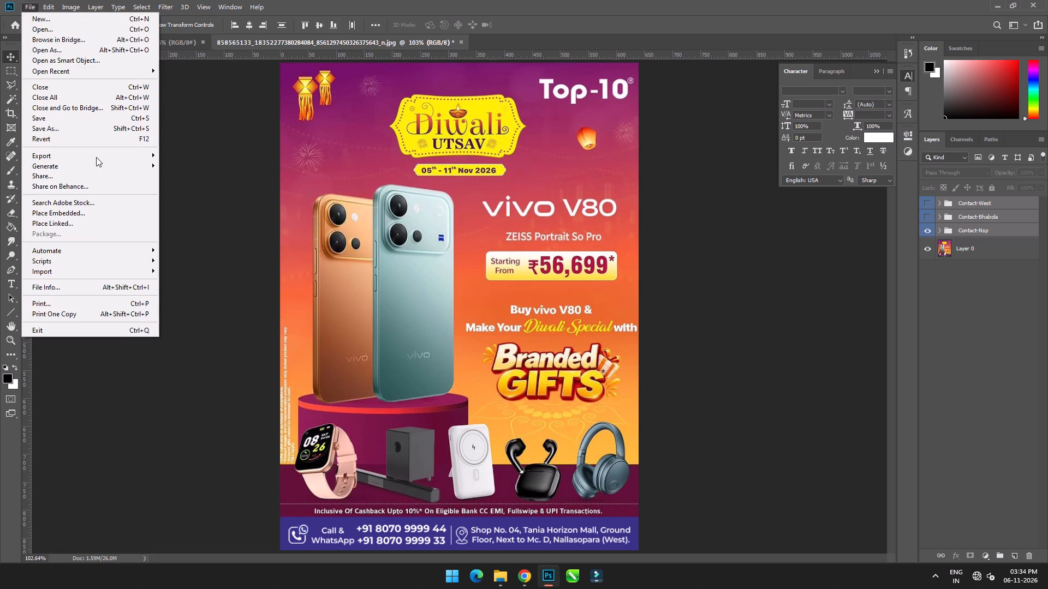
{"action": "left_click", "coordinate": [172, 155]}
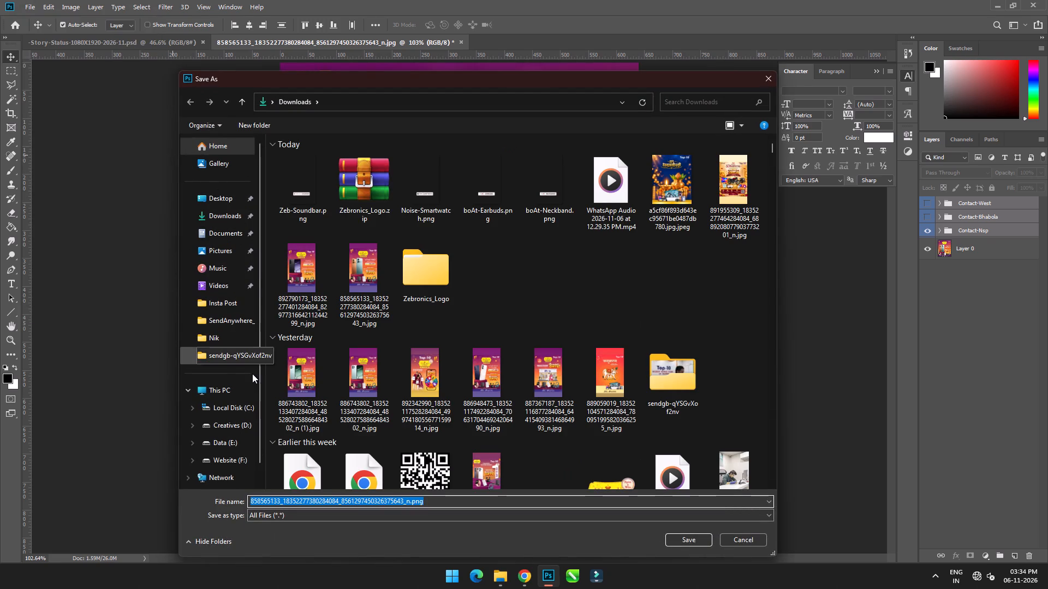
{"action": "left_click", "coordinate": [226, 302]}
{"action": "left_click", "coordinate": [329, 502]}
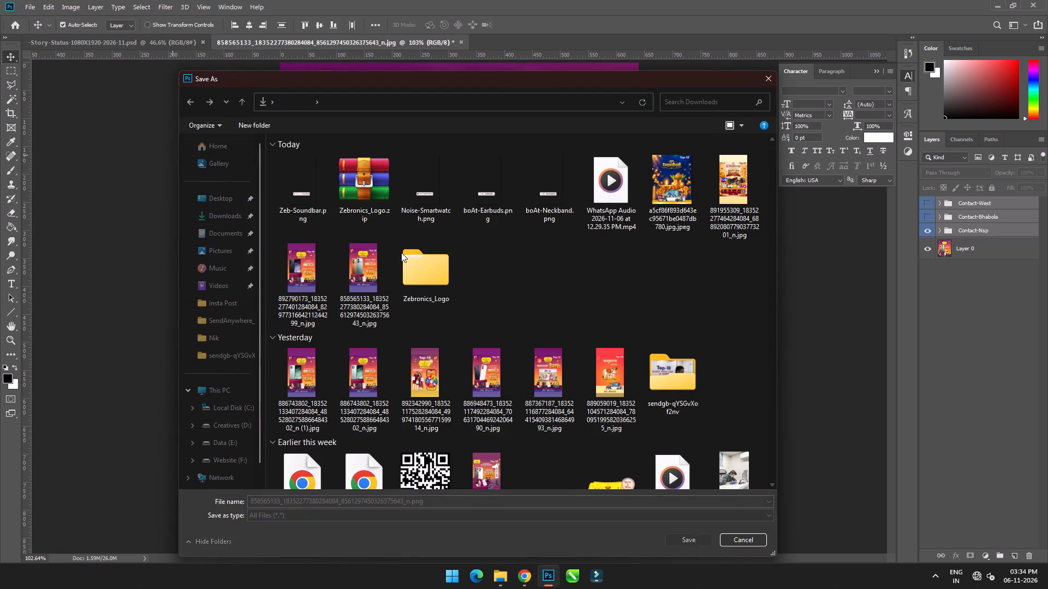
{"action": "left_click_drag", "start_coordinate": [488, 81], "coordinate": [529, 156]}
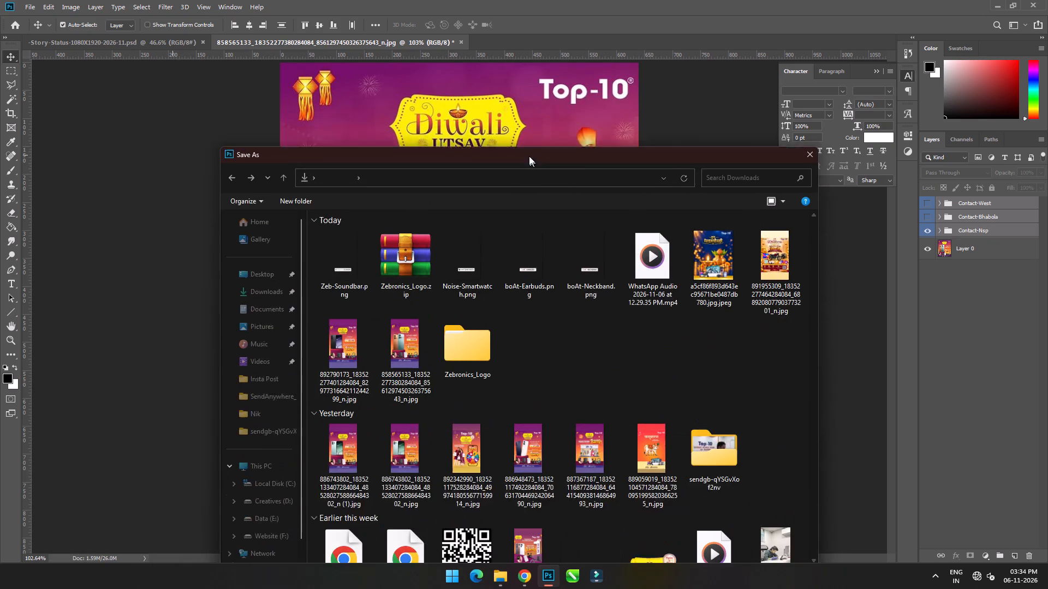
{"action": "left_click_drag", "start_coordinate": [529, 156], "coordinate": [484, 68]}
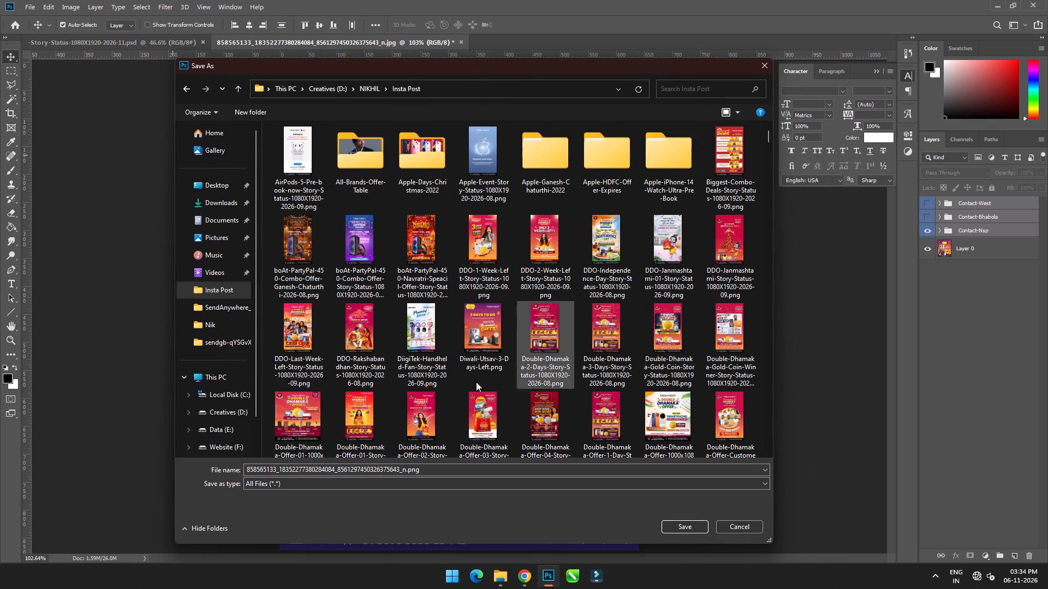
{"action": "left_click", "coordinate": [479, 472]}
{"action": "type", "text": "Nsp-Diwali-Utsav"}
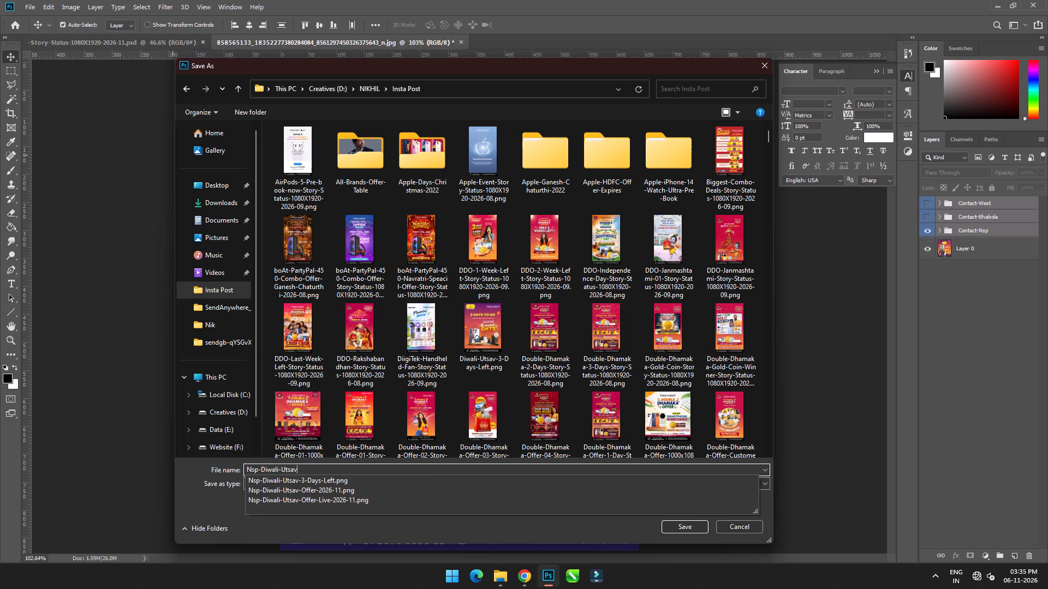
{"action": "type", "text": "-2026--1"}
{"action": "key", "text": "BackSpace"}
{"action": "key", "text": "BackSpace"}
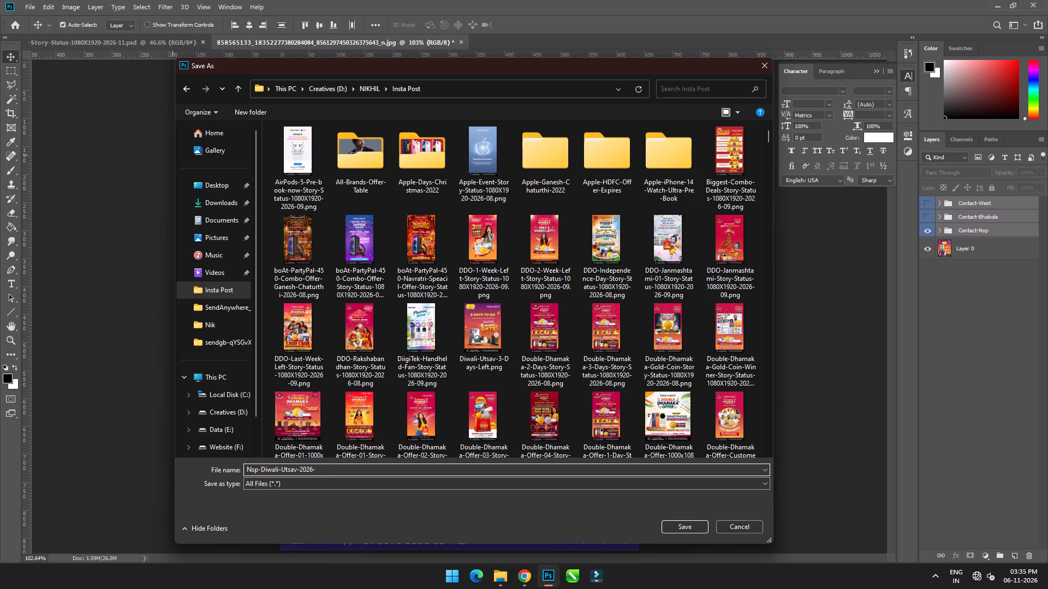
{"action": "type", "text": "11"}
{"action": "key", "text": "Left"}
{"action": "key", "text": "Left"}
{"action": "key", "text": "Left"}
{"action": "key", "text": "Left"}
{"action": "key", "text": "Left"}
{"action": "key", "text": "Left"}
{"action": "key", "text": "Left"}
{"action": "key", "text": "Left"}
{"action": "key", "text": "Left"}
{"action": "key", "text": "Left"}
{"action": "key", "text": "Left"}
{"action": "key", "text": "Left"}
{"action": "key", "text": "Left"}
{"action": "key", "text": "Left"}
{"action": "key", "text": "Left"}
{"action": "key", "text": "Left"}
{"action": "key", "text": "Left"}
{"action": "key", "text": "Left"}
{"action": "key", "text": "Left"}
{"action": "key", "text": "Left"}
{"action": "type", "text": "Vivo-V80-"}
{"action": "key", "text": "ctrl+a"}
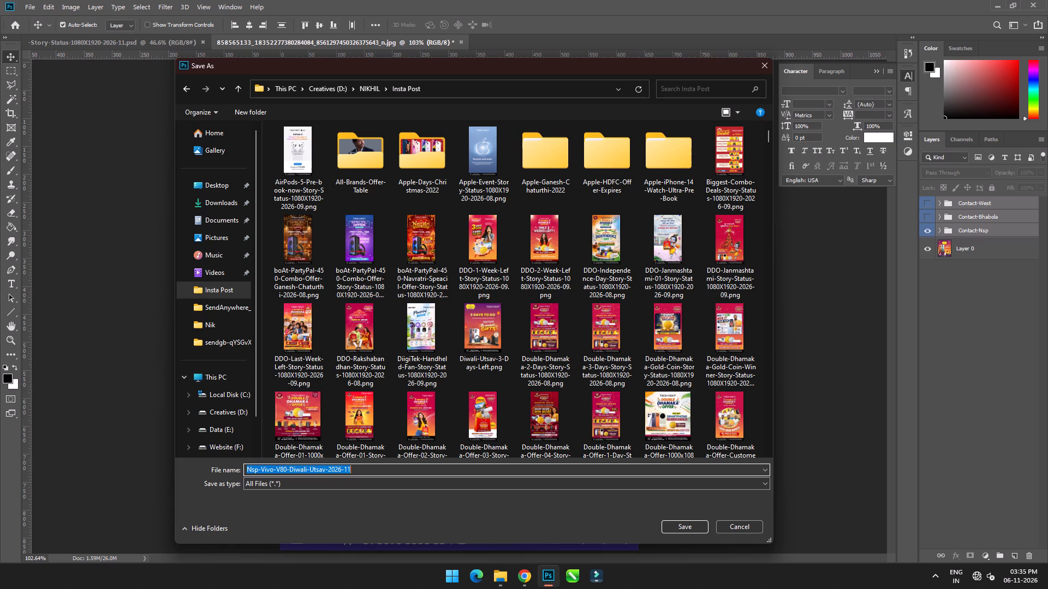
{"action": "key", "text": "ctrl+c"}
{"action": "key", "text": "ctrl+c"}
{"action": "left_click", "coordinate": [704, 524]}
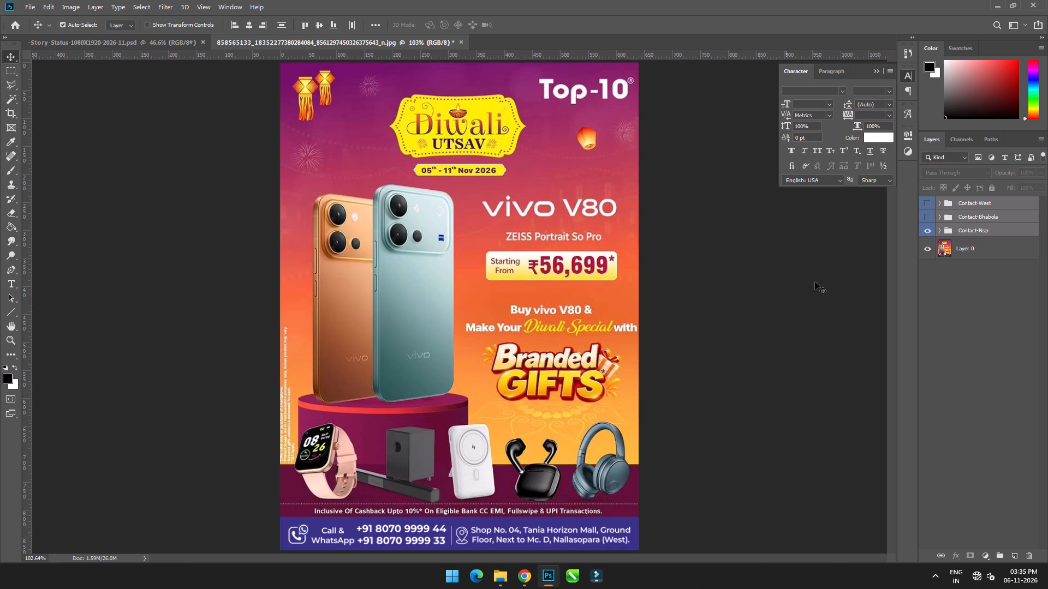
Switch the poster's contact bar by hiding the Contact-Nsp group and showing Contact-Bhabola.
{"action": "left_click", "coordinate": [928, 233]}
{"action": "left_click", "coordinate": [928, 219]}
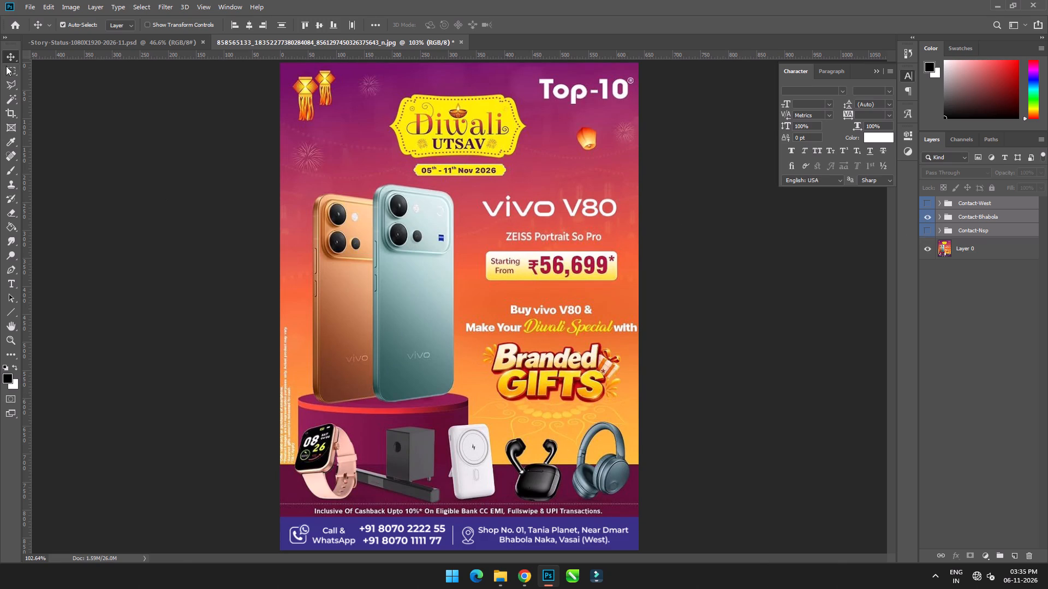
Quick-export the Bhabola version as a PNG named East-Vivo-V80-Diwali-Utsav-2026-11 in the Insta Post folder.
{"action": "left_click", "coordinate": [30, 9]}
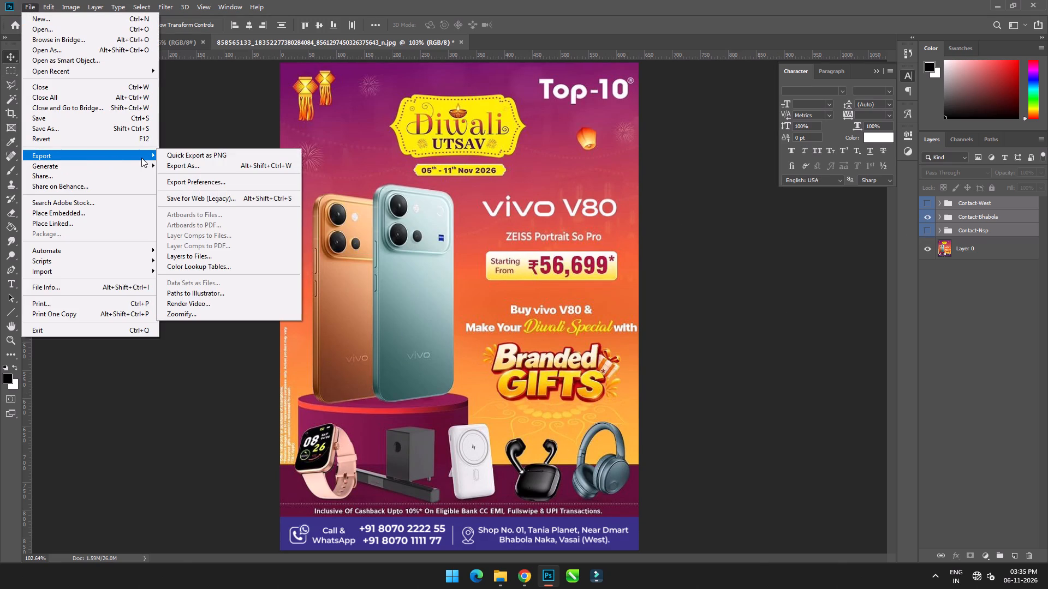
{"action": "left_click", "coordinate": [172, 157]}
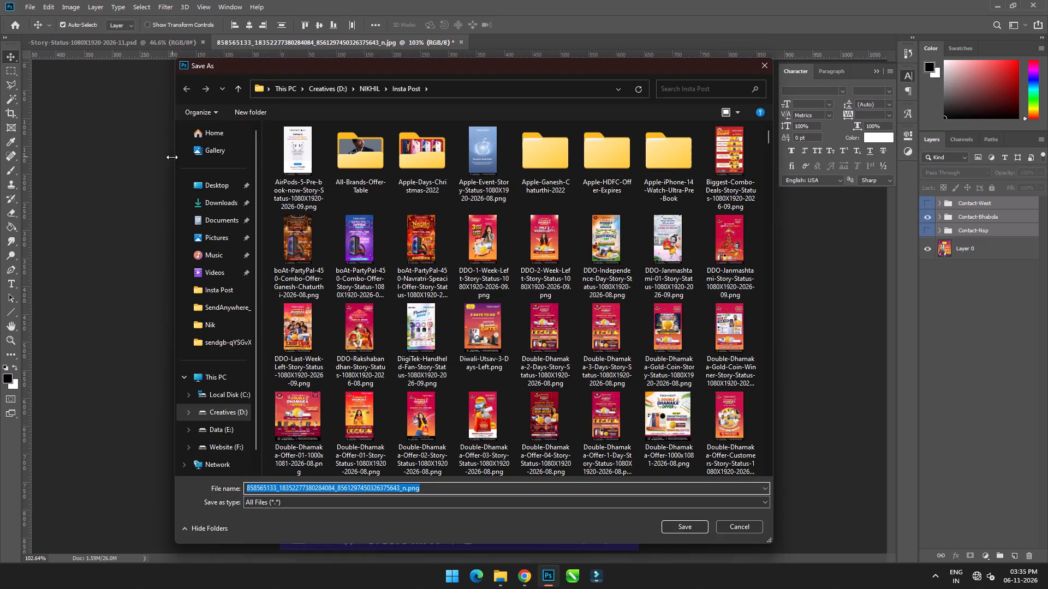
{"action": "key", "text": "ctrl+v"}
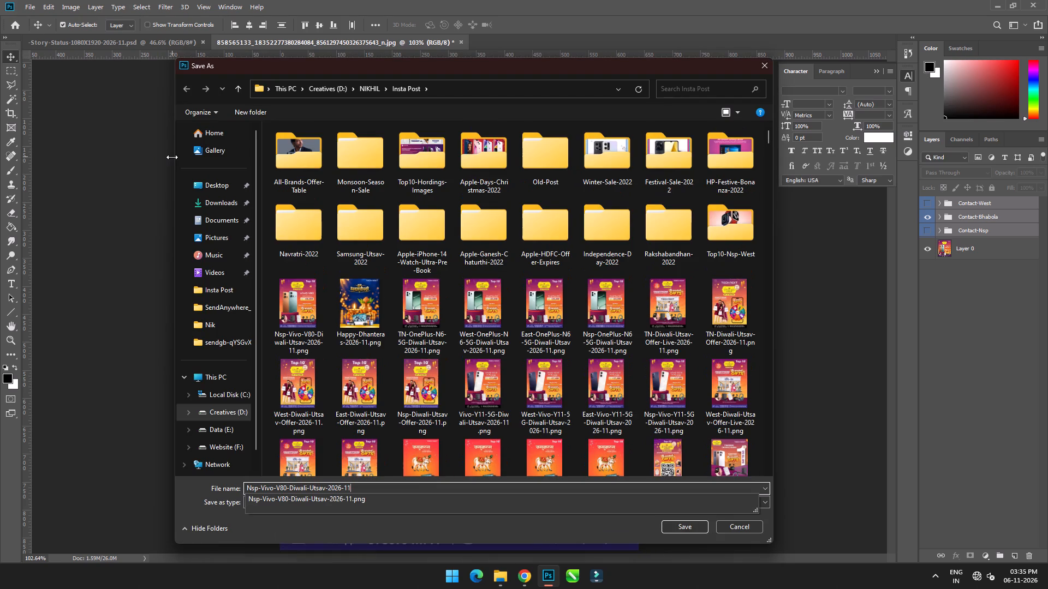
{"action": "key", "text": "Home"}
{"action": "key", "text": "Delete"}
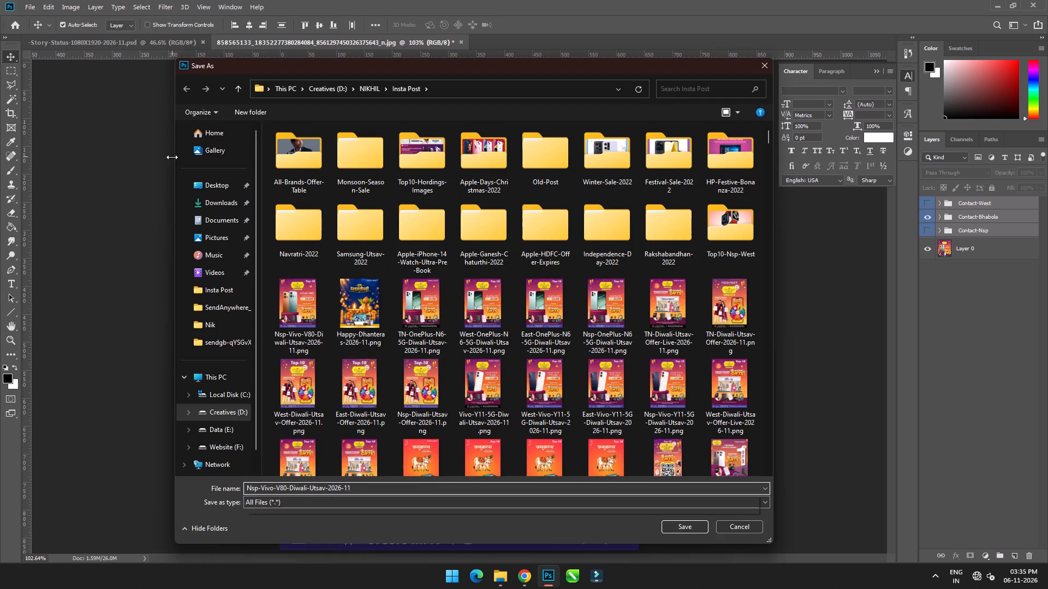
{"action": "key", "text": "Delete"}
{"action": "key", "text": "Delete"}
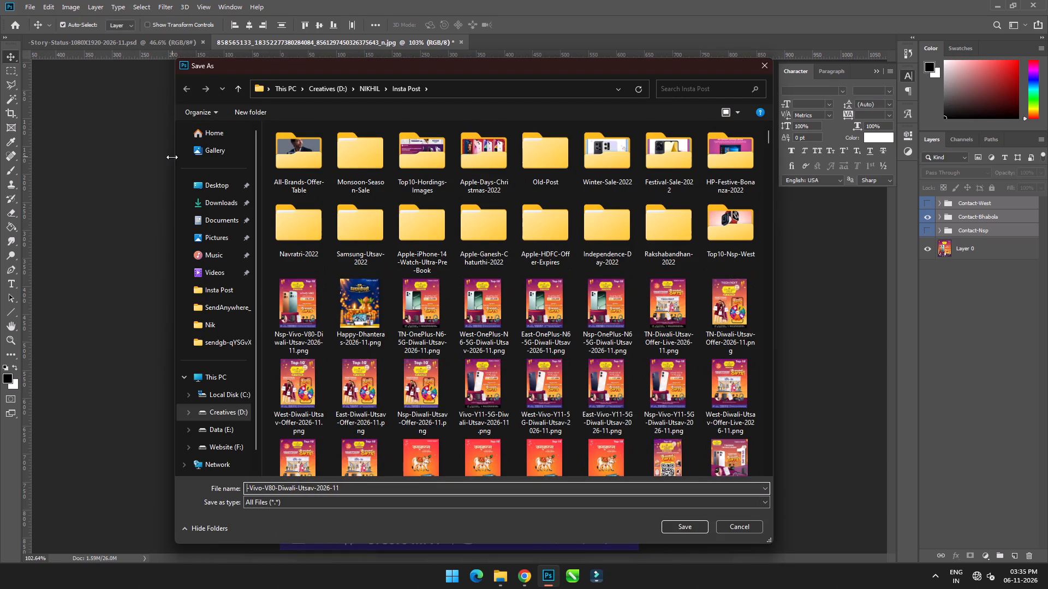
{"action": "left_click", "coordinate": [316, 491]}
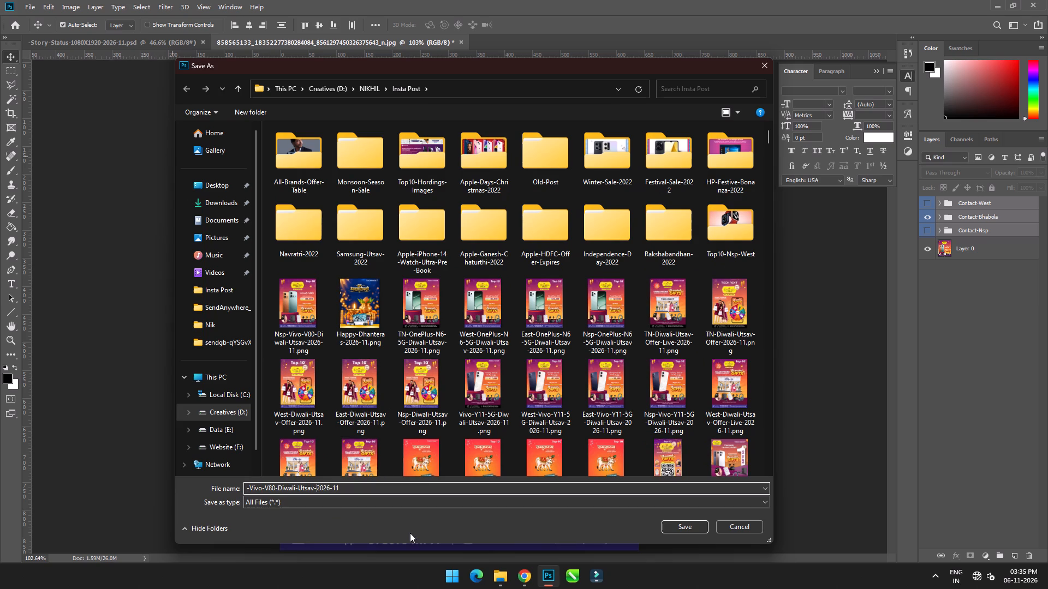
{"action": "key", "text": "Home"}
{"action": "type", "text": "East"}
{"action": "key", "text": "Return"}
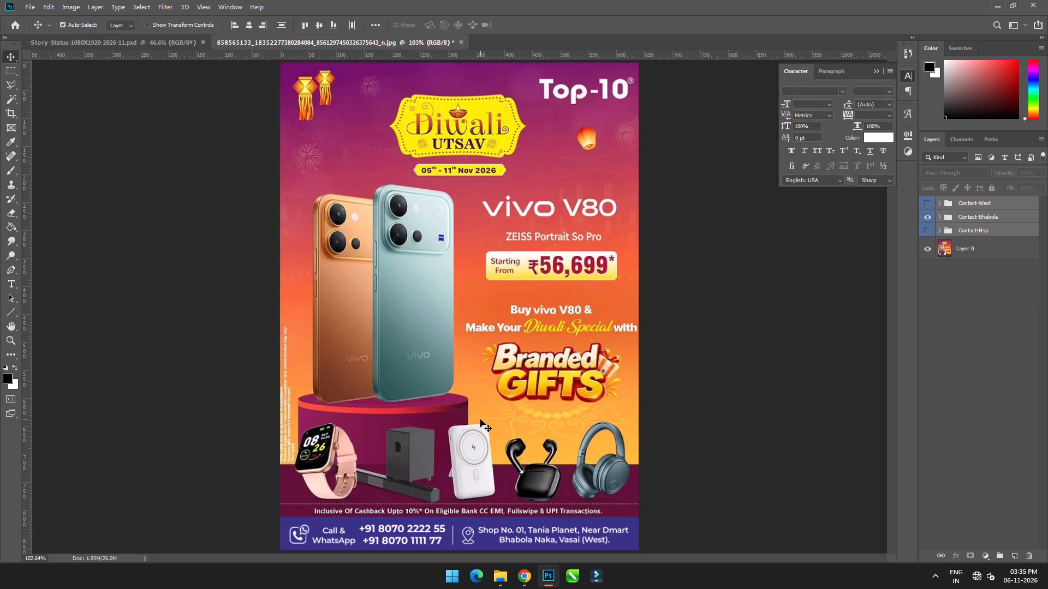
Switch the poster's contact bar by hiding the Contact-Bhabola group and showing Contact-West.
{"action": "left_click", "coordinate": [927, 218]}
{"action": "left_click", "coordinate": [926, 203]}
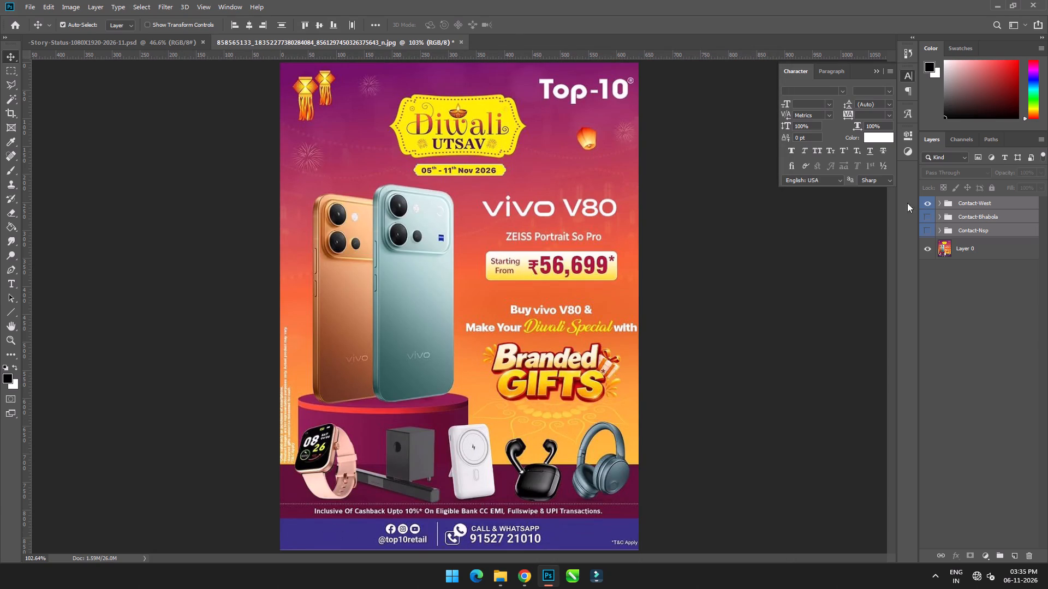
Quick-export the West version as West-Vivo-V80-Diwali-Utsav-2026-11.png in the Insta Post folder.
{"action": "left_click", "coordinate": [31, 6]}
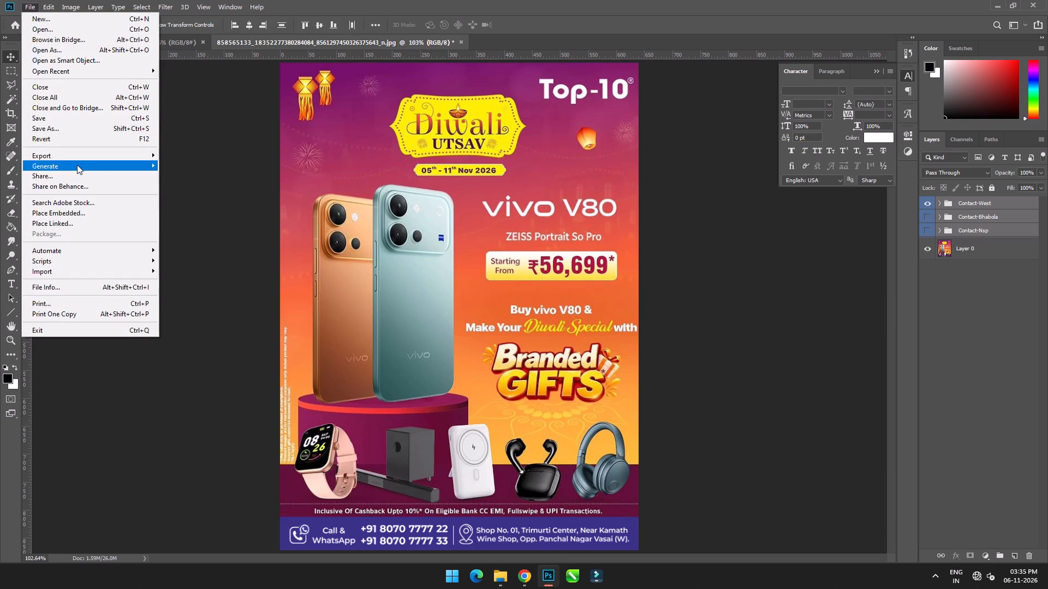
{"action": "left_click", "coordinate": [180, 152]}
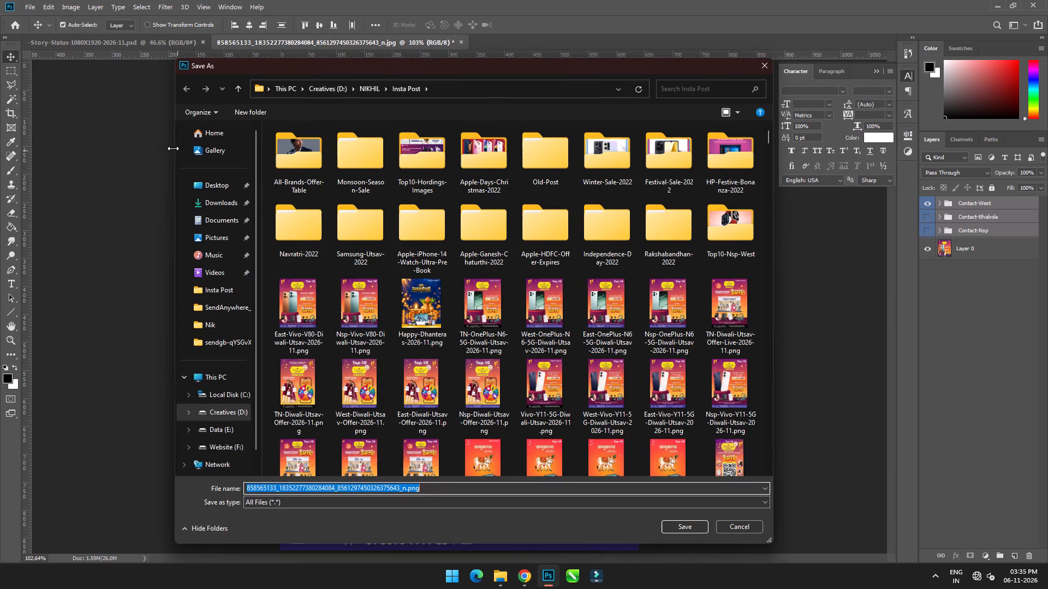
{"action": "left_click", "coordinate": [309, 309]}
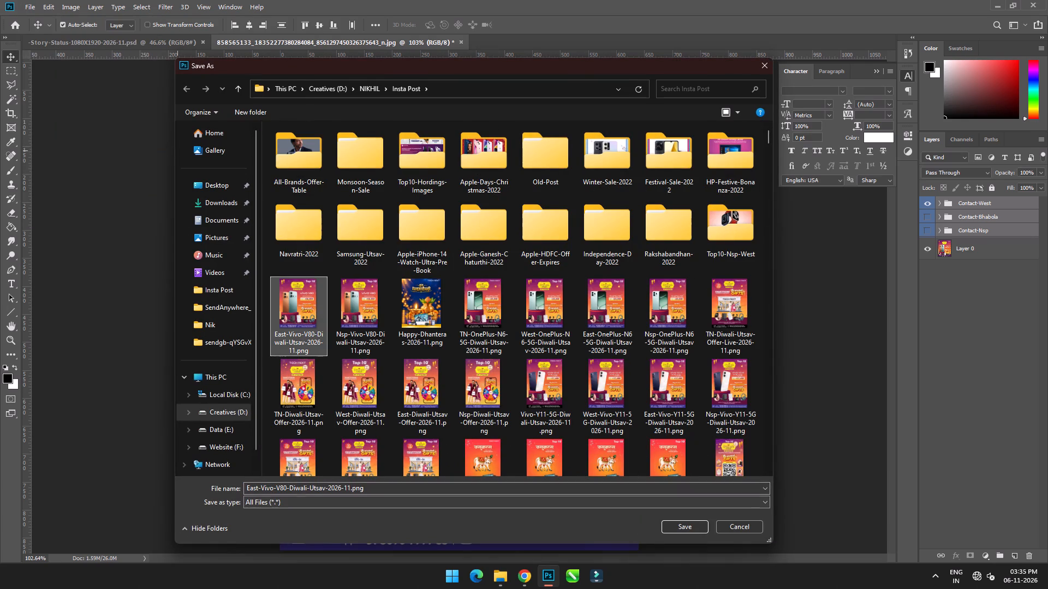
{"action": "left_click", "coordinate": [300, 488]}
{"action": "key", "text": "Home"}
{"action": "key", "text": "Home"}
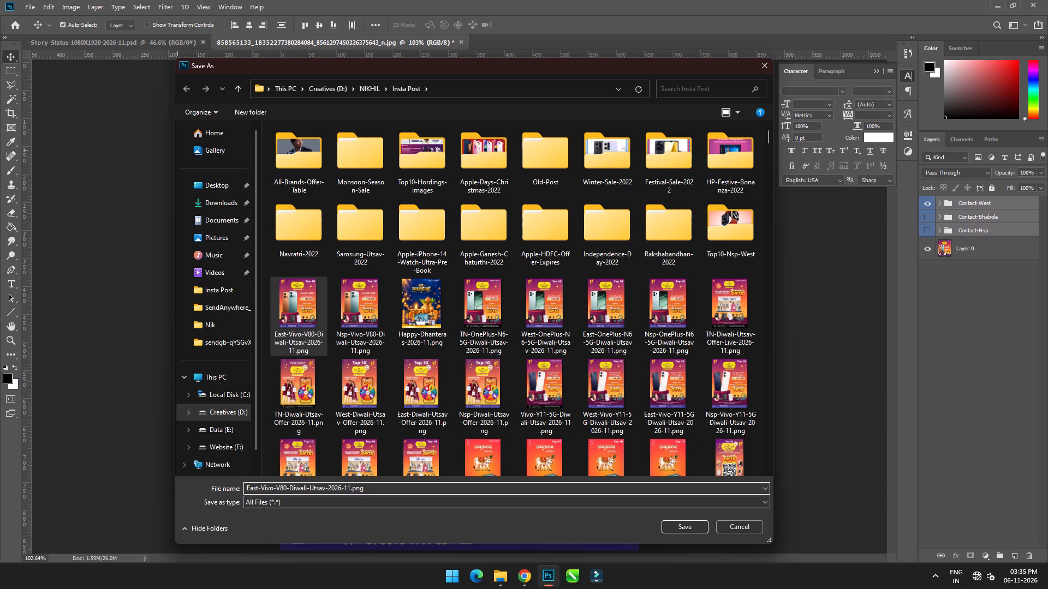
{"action": "key", "text": "Home"}
{"action": "key", "text": "Delete"}
{"action": "key", "text": "Delete"}
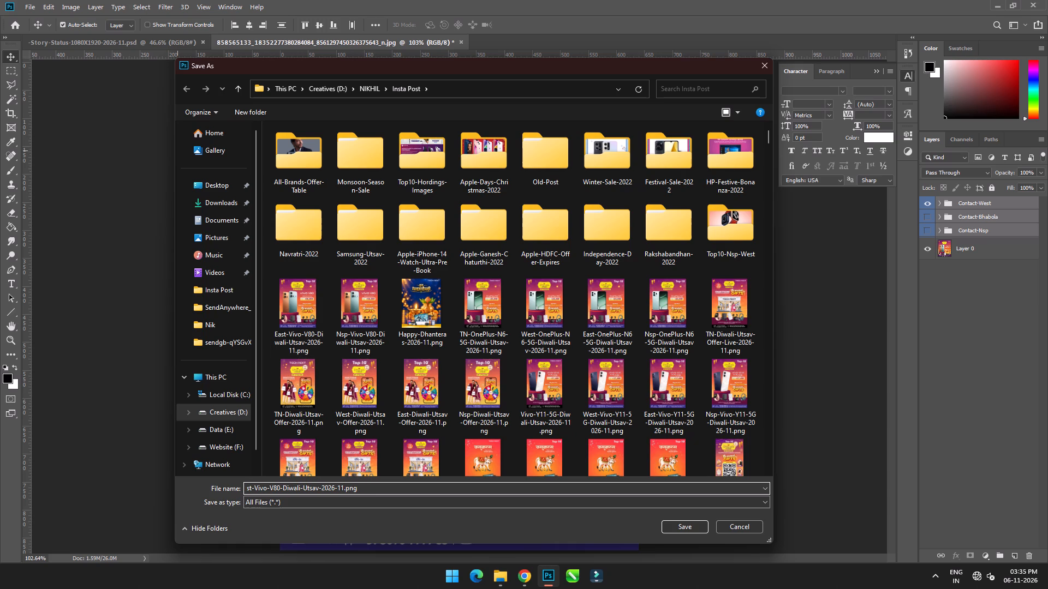
{"action": "key", "text": "Delete"}
{"action": "key", "text": "shift+w"}
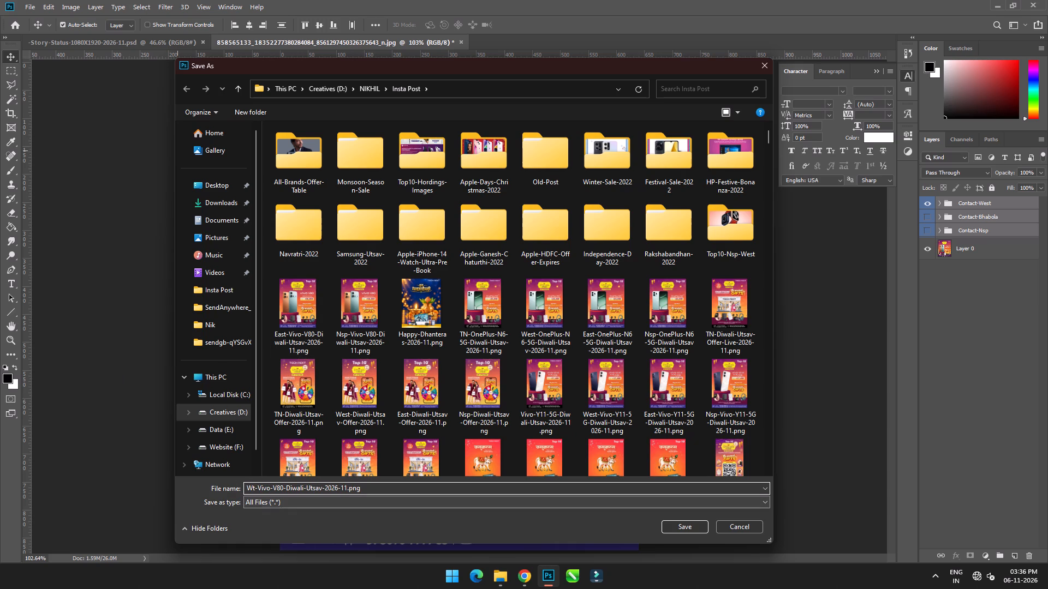
{"action": "type", "text": "es"}
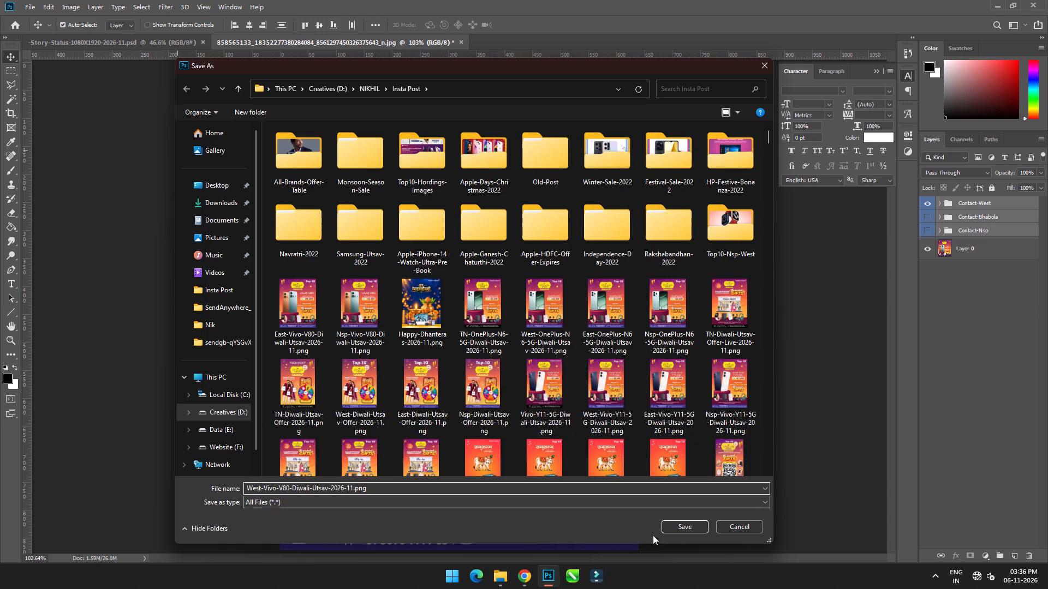
{"action": "left_click", "coordinate": [701, 527]}
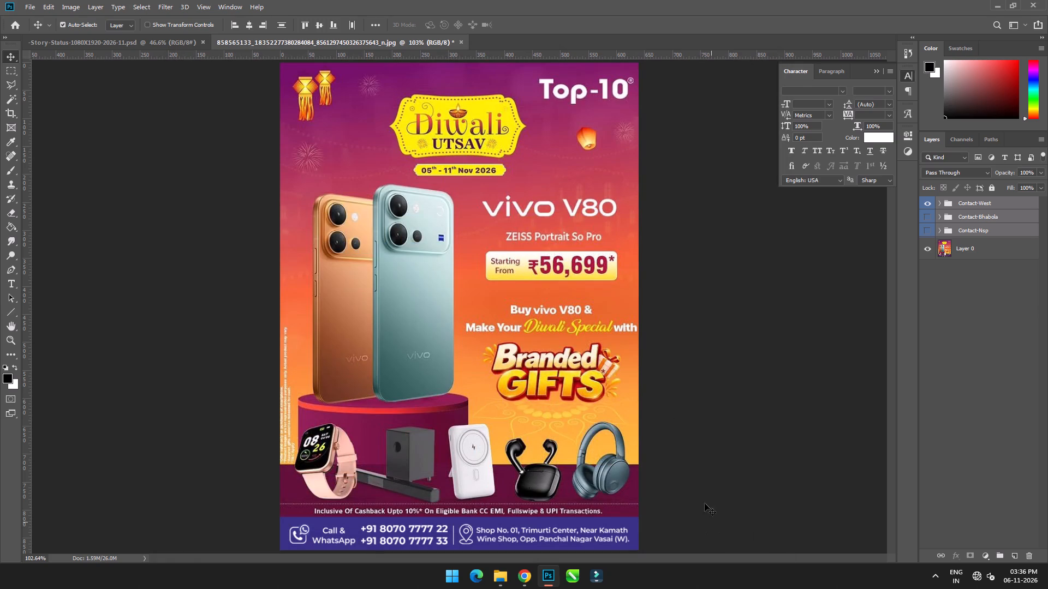
Hide the Contact-West group.
{"action": "left_click", "coordinate": [930, 207]}
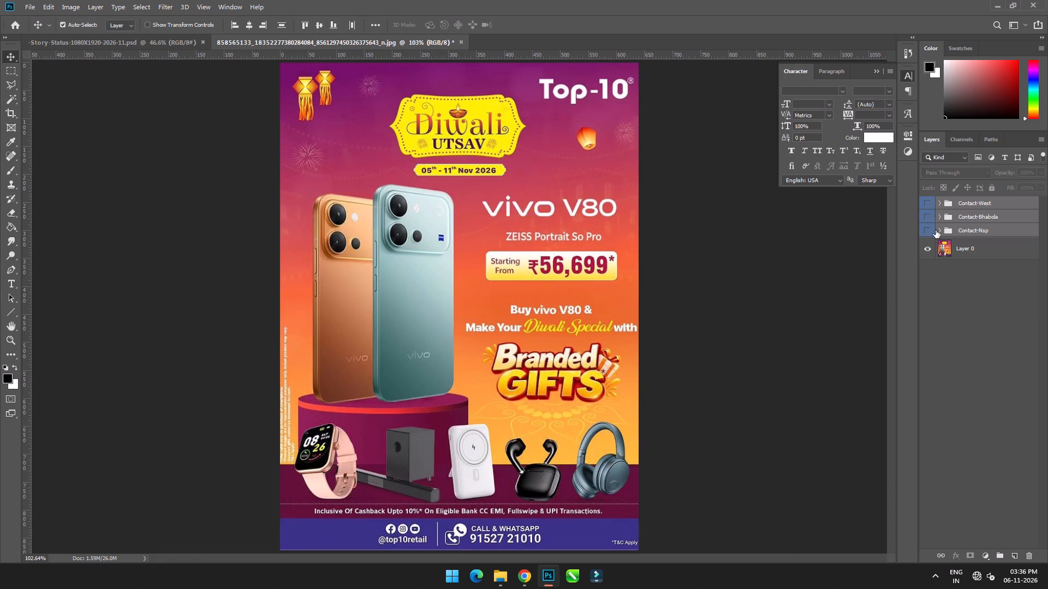
Duplicate Layer 0 and hide the original, leaving the copy visible.
{"action": "left_click", "coordinate": [944, 247]}
{"action": "key", "text": "ctrl+j"}
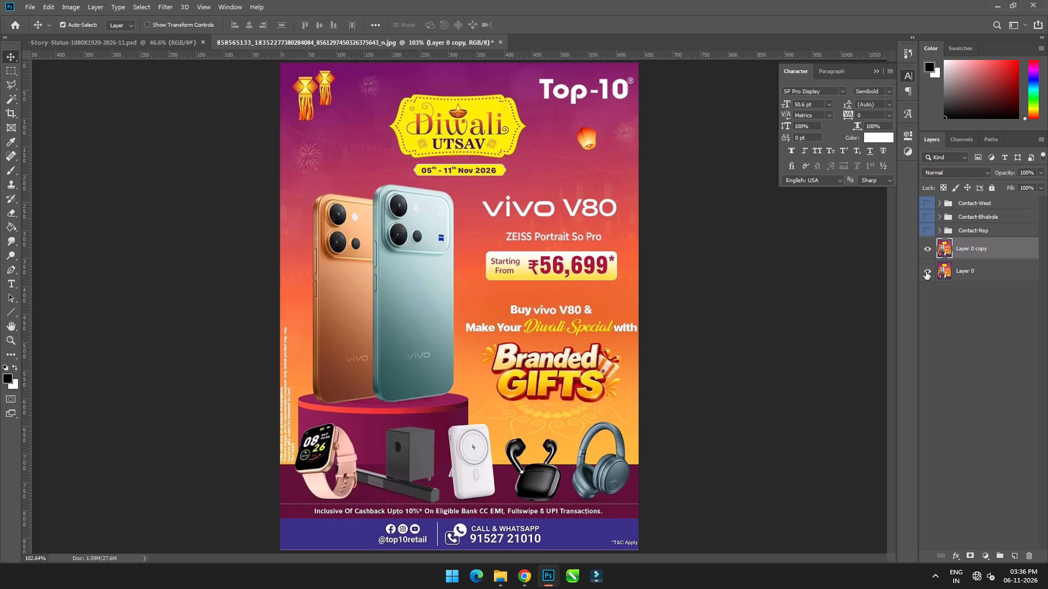
{"action": "left_click", "coordinate": [926, 272]}
Remove the Top-10 logo from Layer 0 copy with Content-Aware Fill, output to the current layer, and clear the selection.
{"action": "key", "text": "m"}
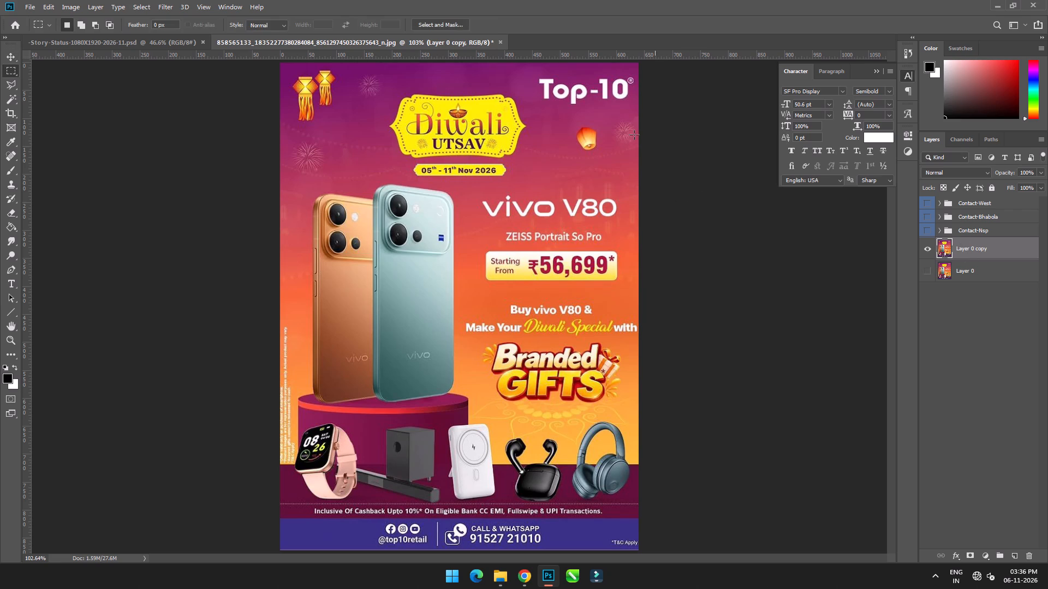
{"action": "scroll", "coordinate": [636, 69], "scroll_direction": "up", "scroll_amount": 13, "text": "alt"}
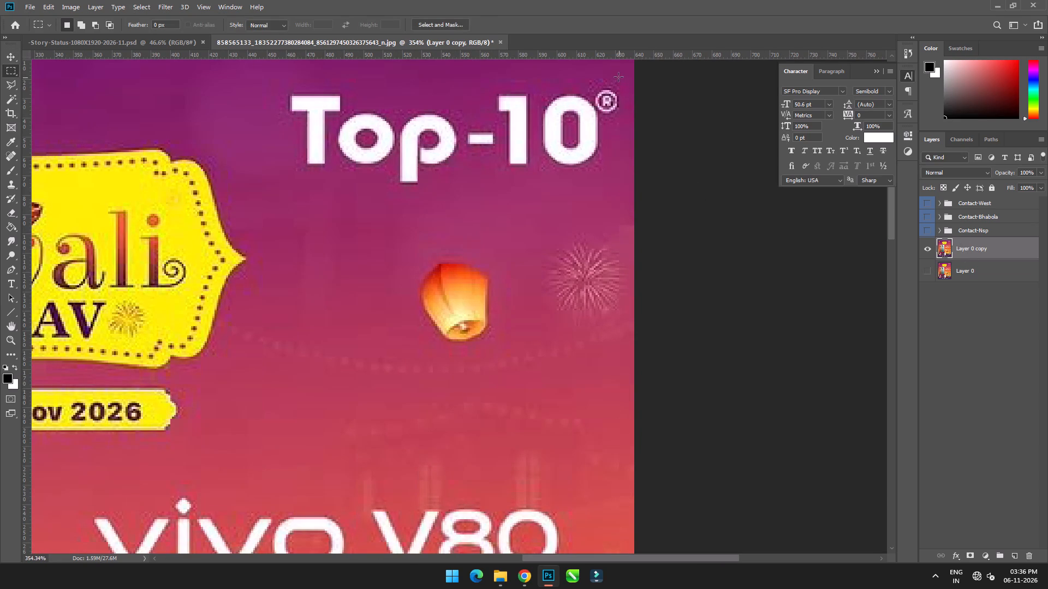
{"action": "left_click_drag", "start_coordinate": [618, 77], "coordinate": [279, 185]}
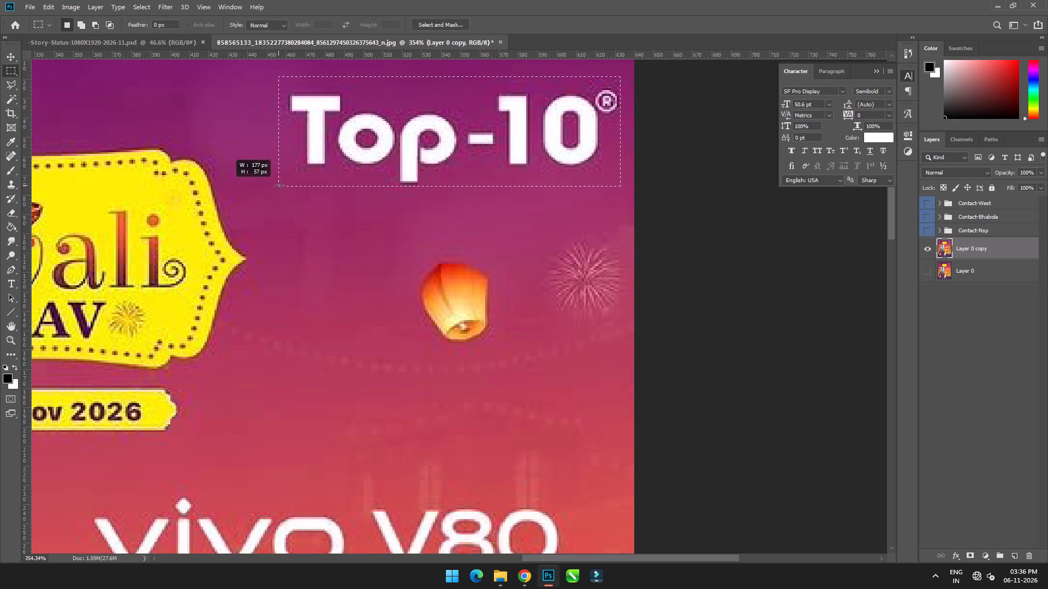
{"action": "left_click_drag", "start_coordinate": [279, 185], "coordinate": [281, 185]}
{"action": "left_click", "coordinate": [51, 7]}
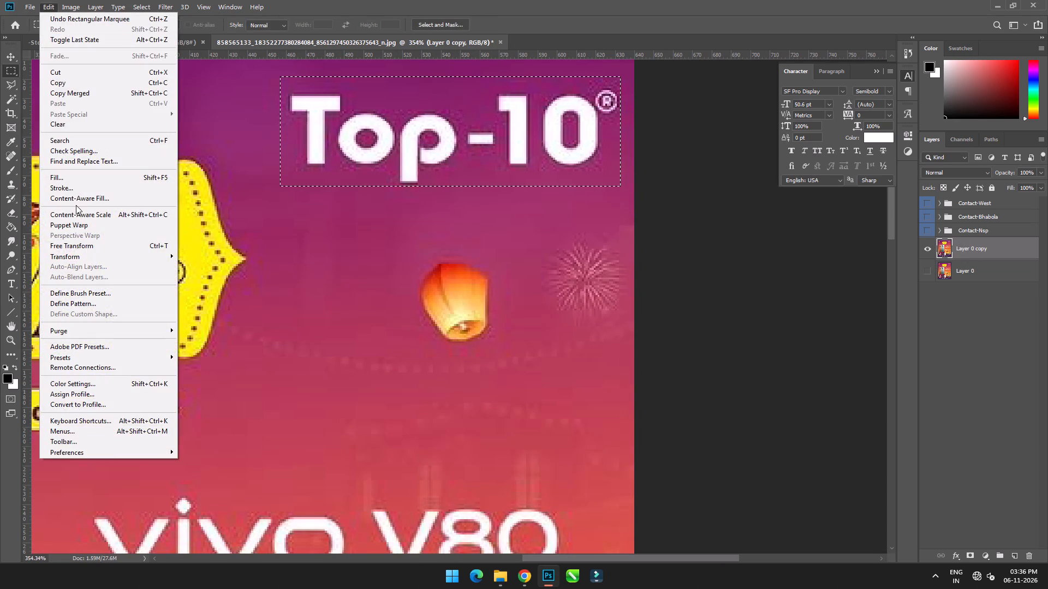
{"action": "left_click", "coordinate": [82, 201]}
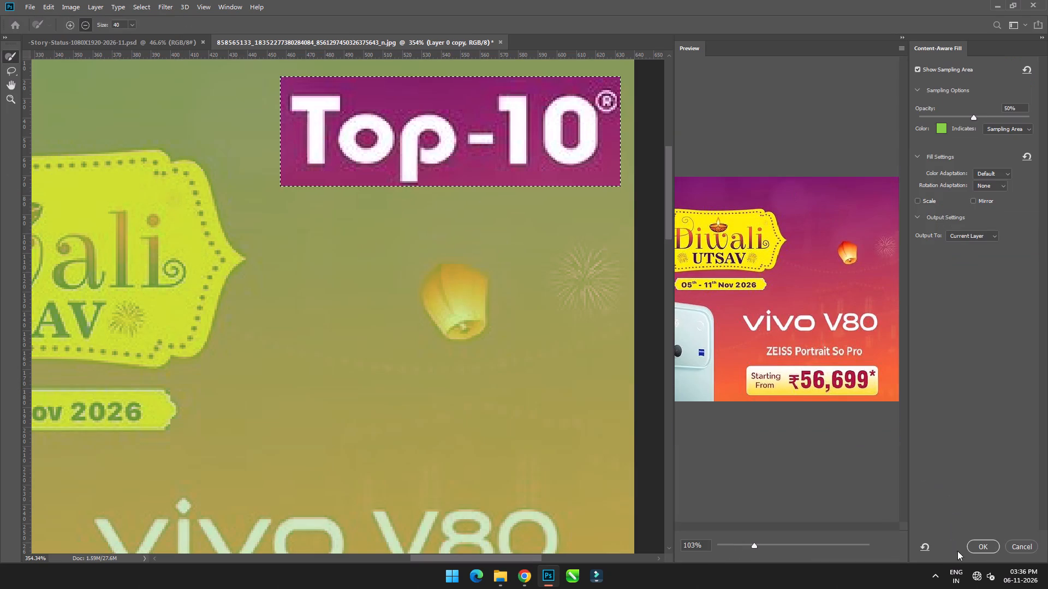
{"action": "left_click", "coordinate": [984, 549]}
{"action": "left_click", "coordinate": [542, 276]}
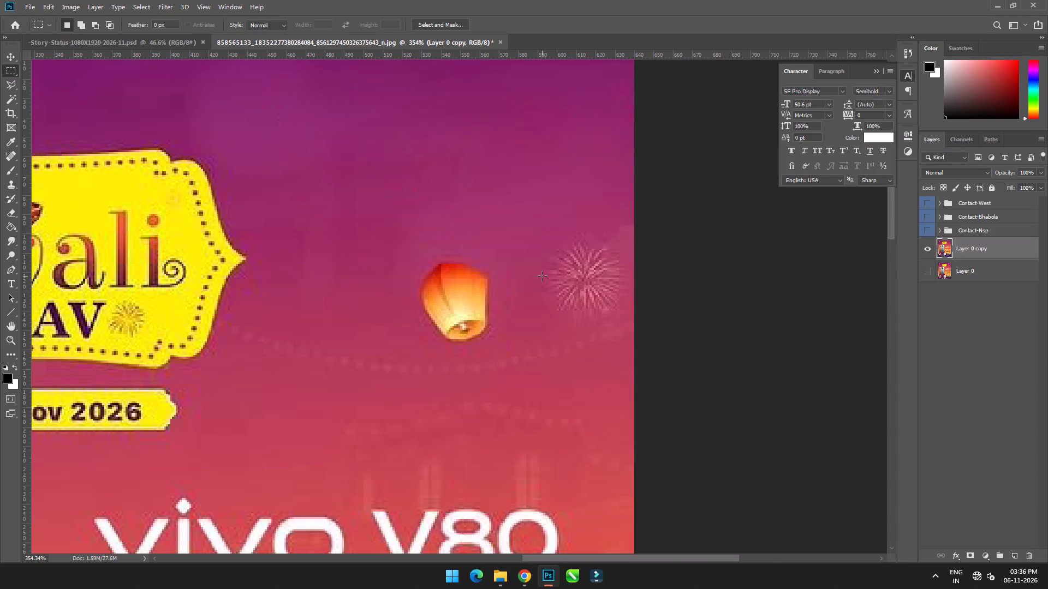
Add a white text layer reading "Tech Next" in the Android font across the top of the poster.
{"action": "key", "text": "ctrl+0"}
{"action": "key", "text": "t"}
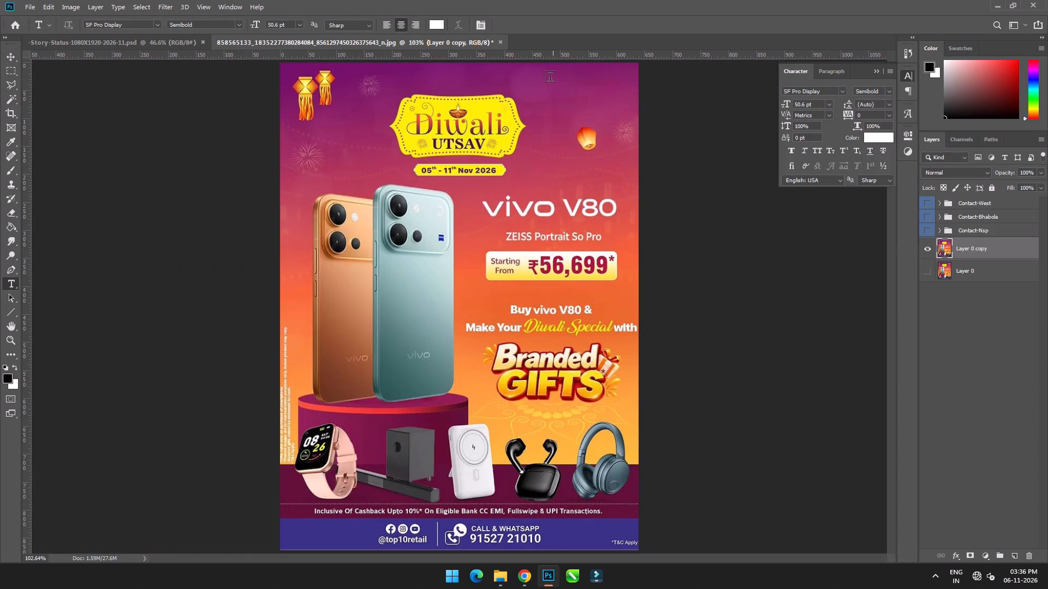
{"action": "scroll", "coordinate": [544, 79], "scroll_direction": "up", "scroll_amount": 5, "text": "alt"}
{"action": "scroll", "coordinate": [525, 97], "scroll_direction": "up", "scroll_amount": 3}
{"action": "left_click", "coordinate": [501, 108]}
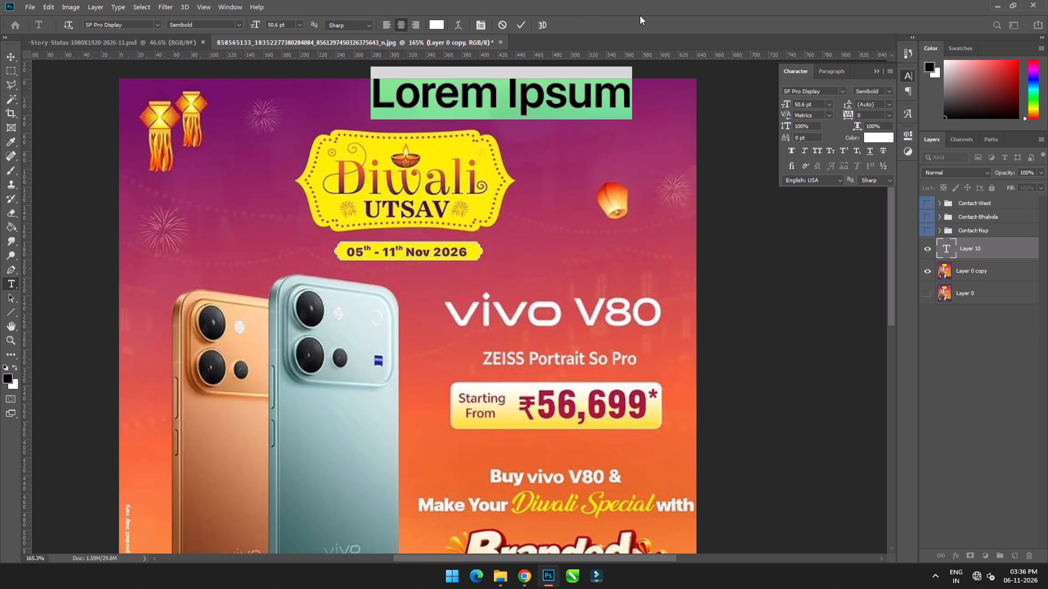
{"action": "left_click", "coordinate": [831, 88]}
{"action": "type", "text": "and"}
{"action": "left_click", "coordinate": [848, 123]}
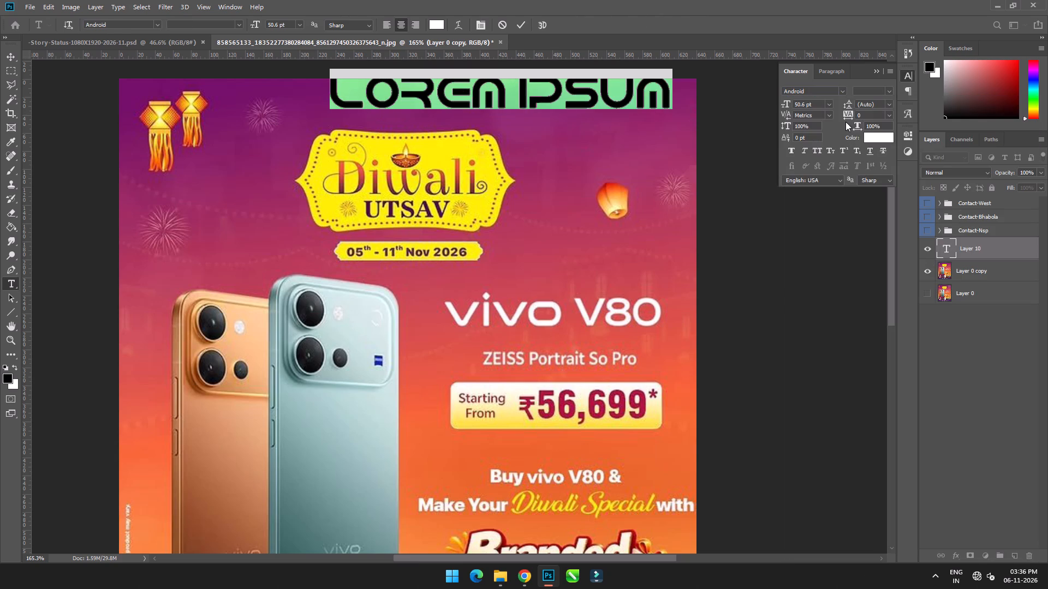
{"action": "key", "text": "shift+t"}
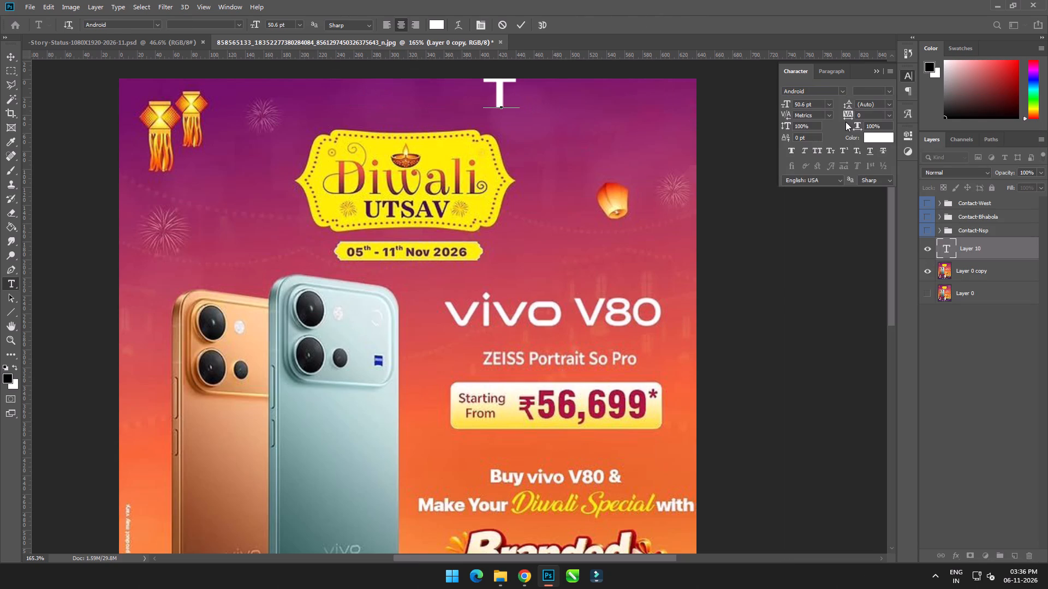
{"action": "type", "text": "ex"}
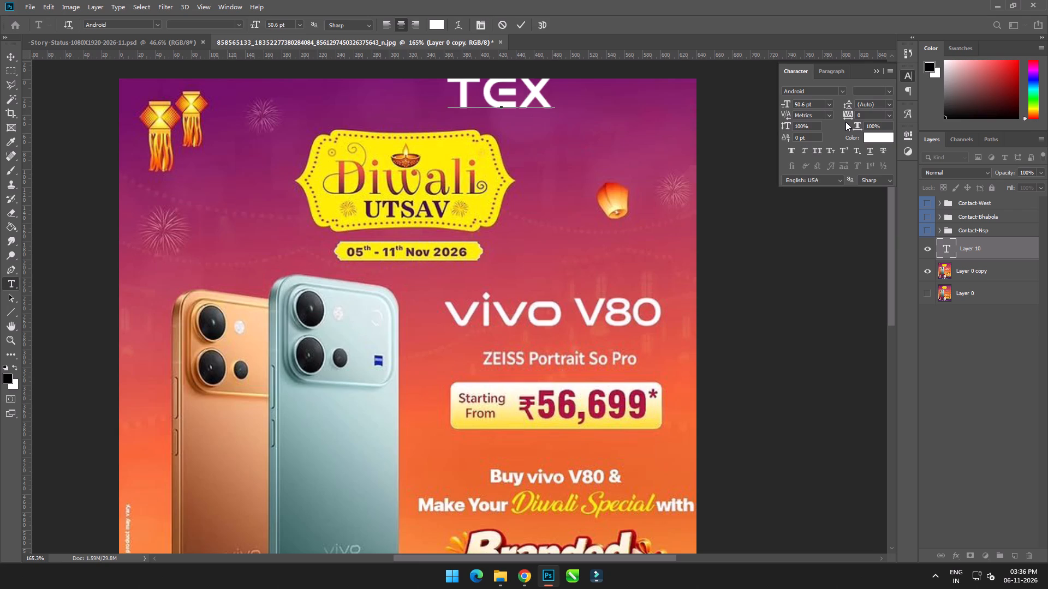
{"action": "key", "text": "BackSpace"}
{"action": "type", "text": "ch"}
{"action": "key", "text": "space"}
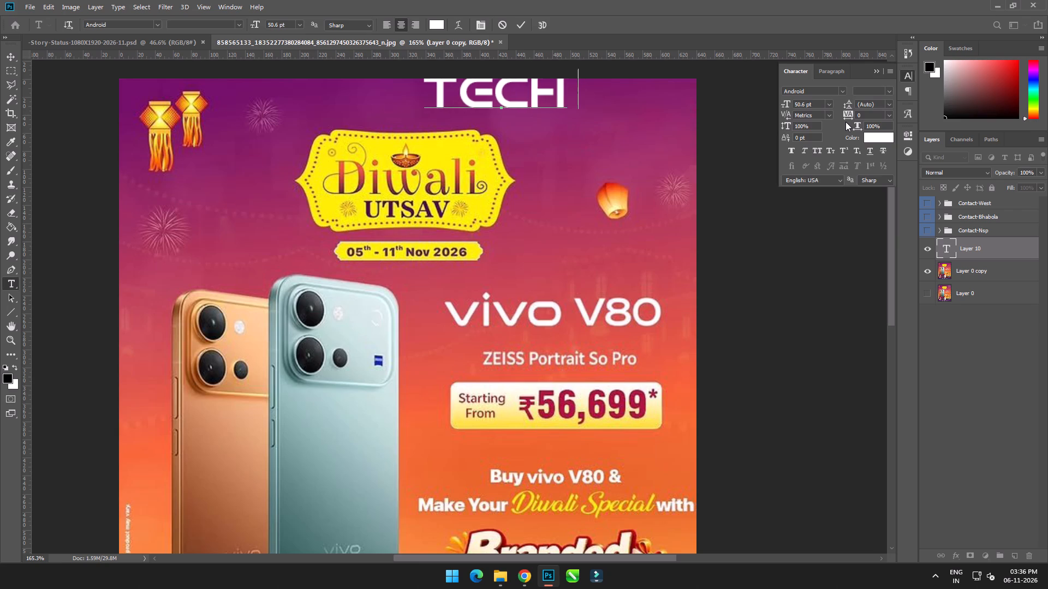
{"action": "key", "text": "shift+n"}
{"action": "key", "text": "e"}
{"action": "type", "text": "xxt"}
{"action": "key", "text": "BackSpace"}
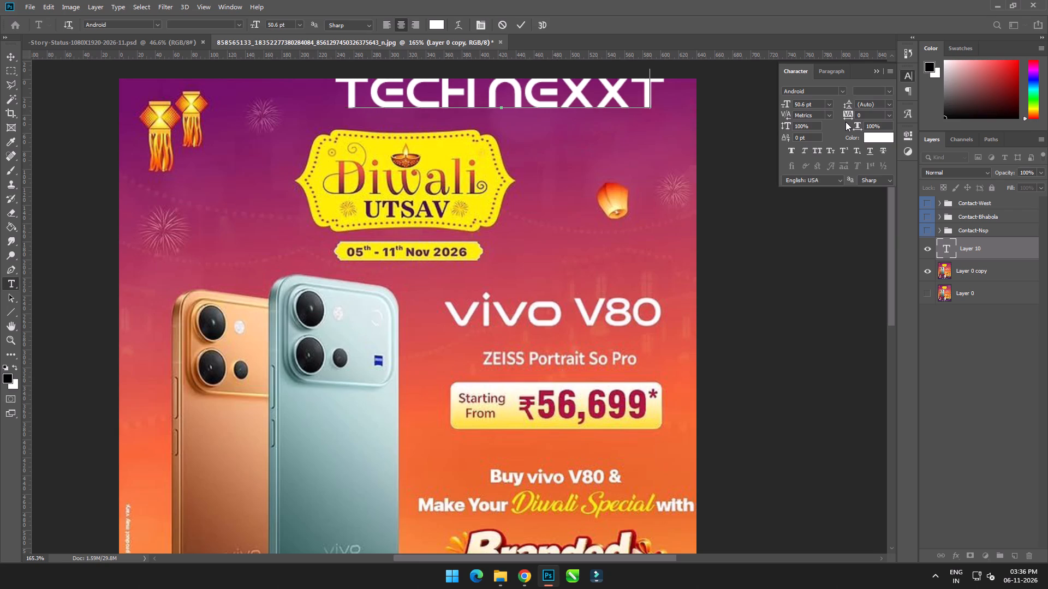
{"action": "key", "text": "BackSpace"}
{"action": "key", "text": "t"}
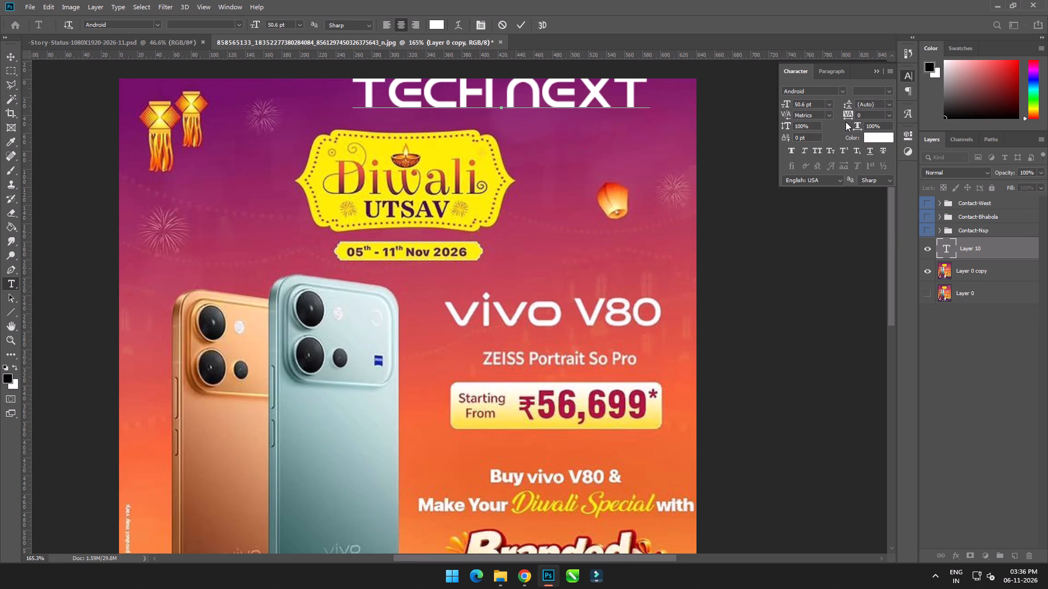
{"action": "left_click", "coordinate": [517, 27]}
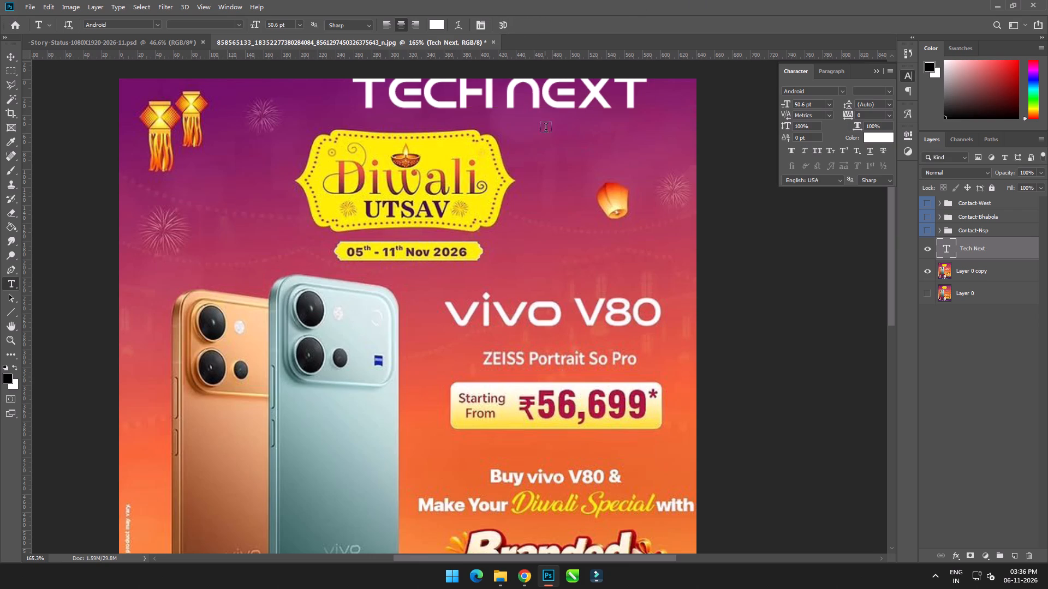
Scale the Tech Next text to about 56% and place it where the Top-10 logo was in the poster's upper-right corner.
{"action": "key", "text": "ctrl+t"}
{"action": "left_click_drag", "start_coordinate": [353, 69], "coordinate": [440, 88]}
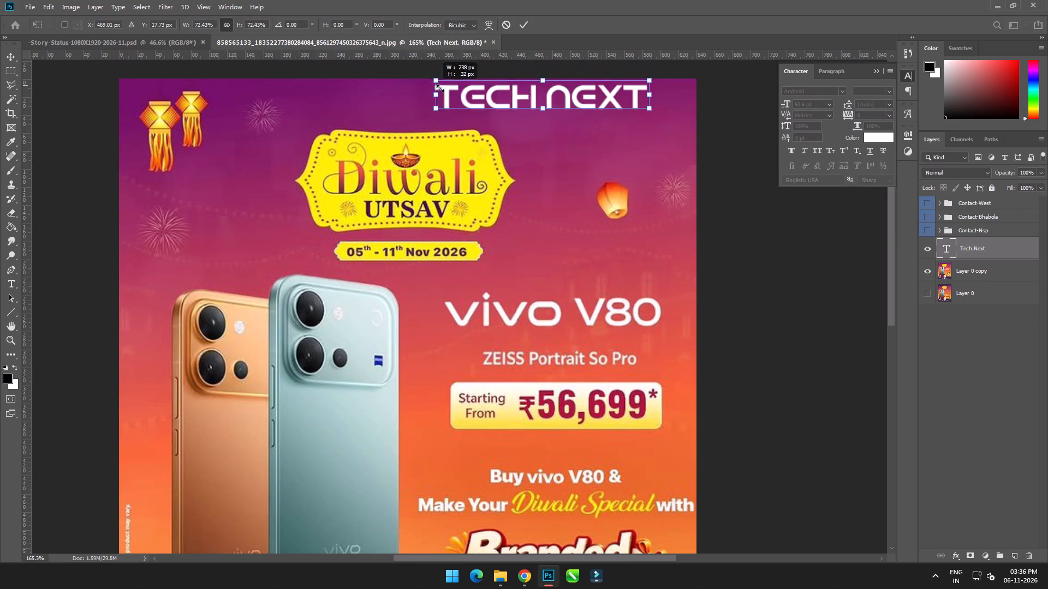
{"action": "left_click_drag", "start_coordinate": [440, 88], "coordinate": [483, 91]}
{"action": "left_click_drag", "start_coordinate": [588, 96], "coordinate": [601, 103]}
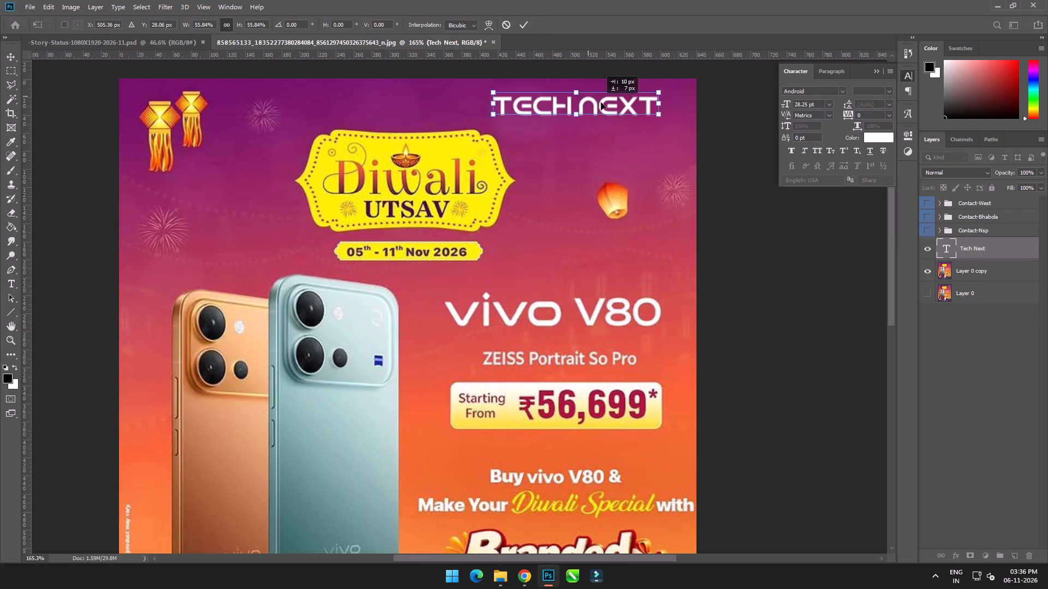
{"action": "left_click_drag", "start_coordinate": [601, 103], "coordinate": [618, 104]}
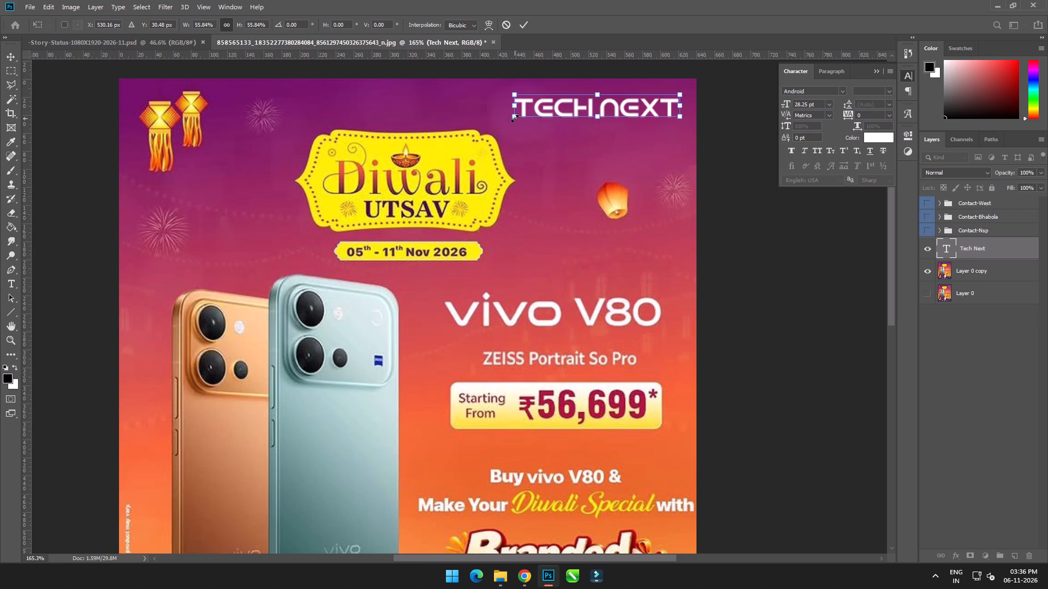
Fine-tune the Tech Next text's scale to about 54.6% and apply the transform.
{"action": "left_click", "coordinate": [515, 118]}
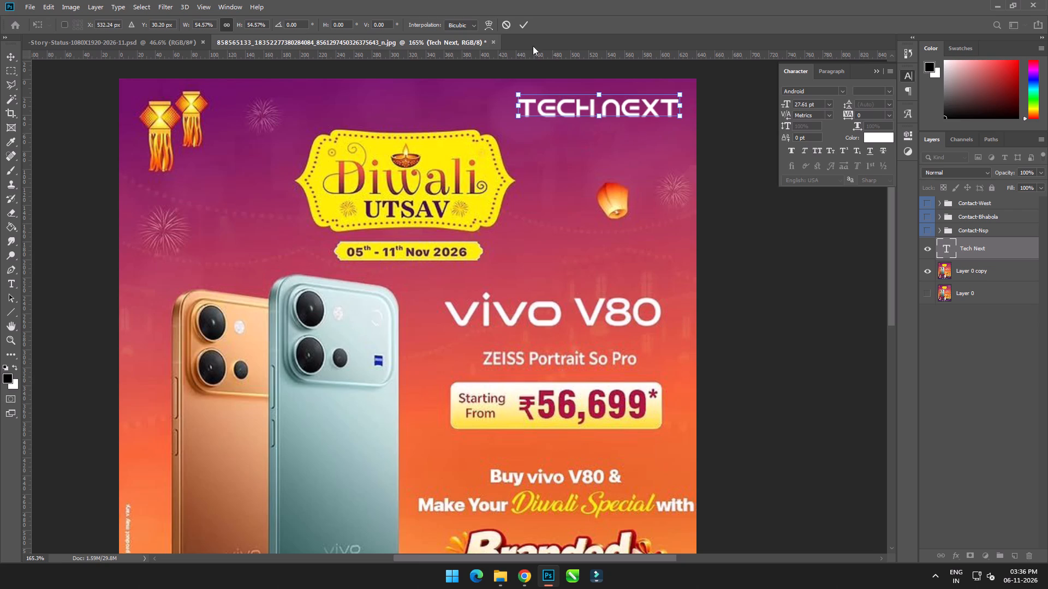
{"action": "left_click", "coordinate": [527, 19]}
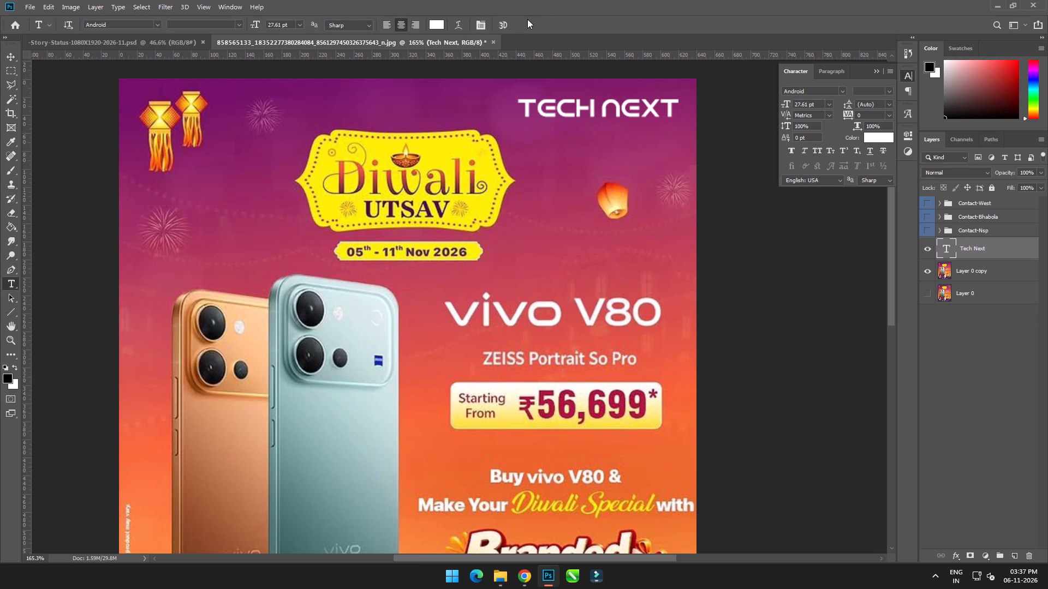
{"action": "key", "text": "ctrl+0"}
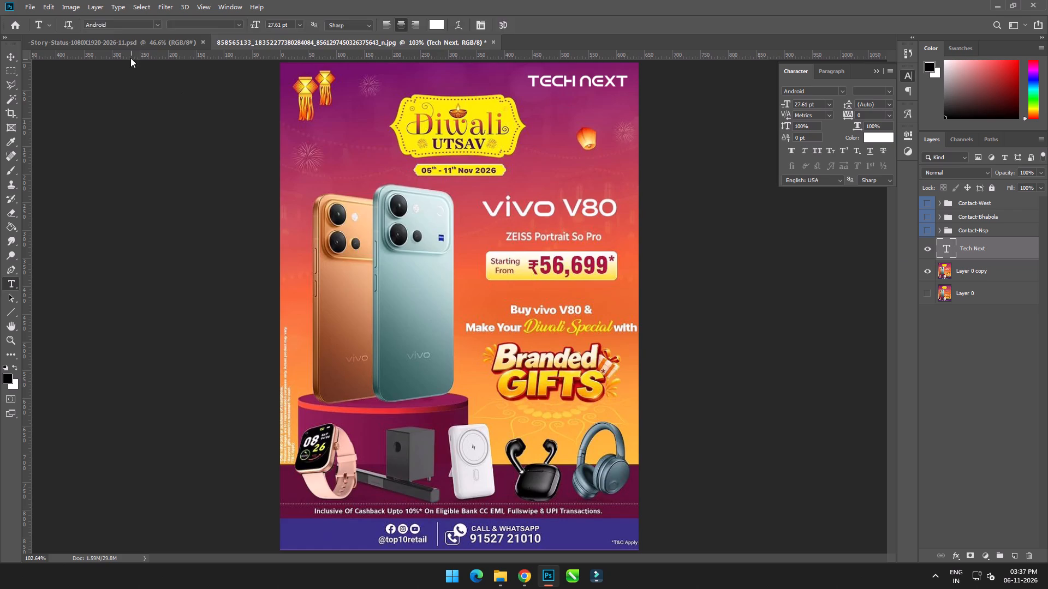
Copy the Contact-TN group from the Story-Status PSD into the vivo poster, directly above the Tech Next layer.
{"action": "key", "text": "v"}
{"action": "left_click", "coordinate": [138, 42]}
{"action": "scroll", "coordinate": [979, 483], "scroll_direction": "down", "scroll_amount": 1}
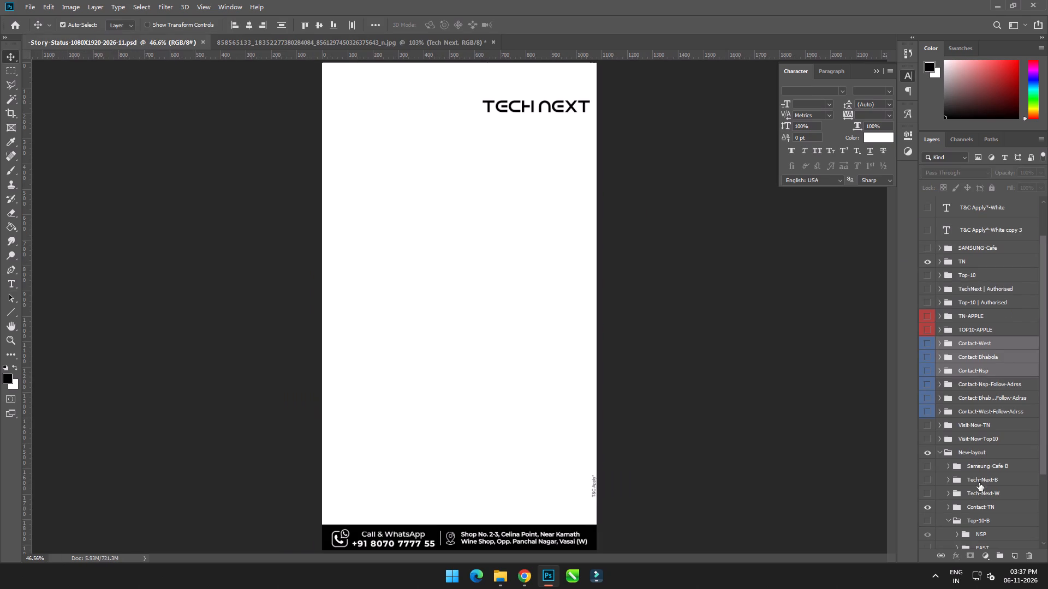
{"action": "scroll", "coordinate": [979, 483], "scroll_direction": "down", "scroll_amount": 1}
{"action": "left_click", "coordinate": [986, 488]}
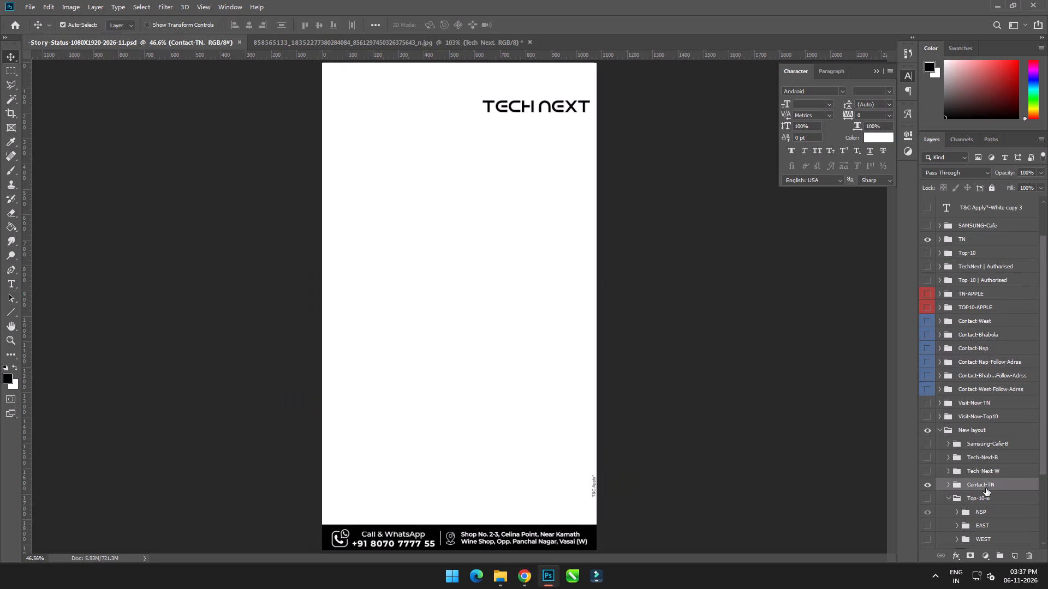
{"action": "key", "text": "ctrl+c"}
{"action": "left_click", "coordinate": [494, 41]}
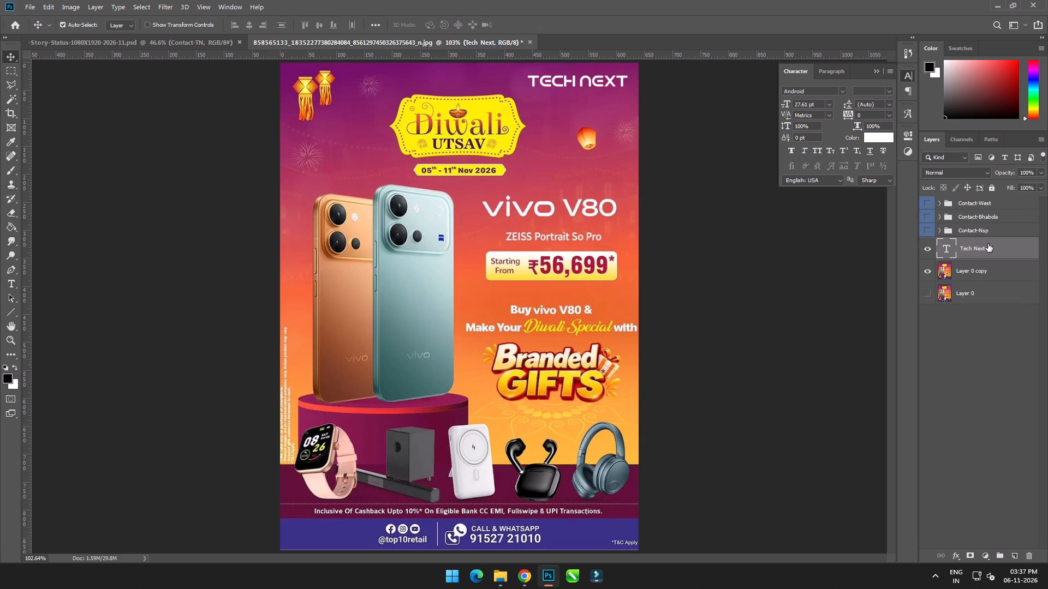
{"action": "key", "text": "ctrl+v"}
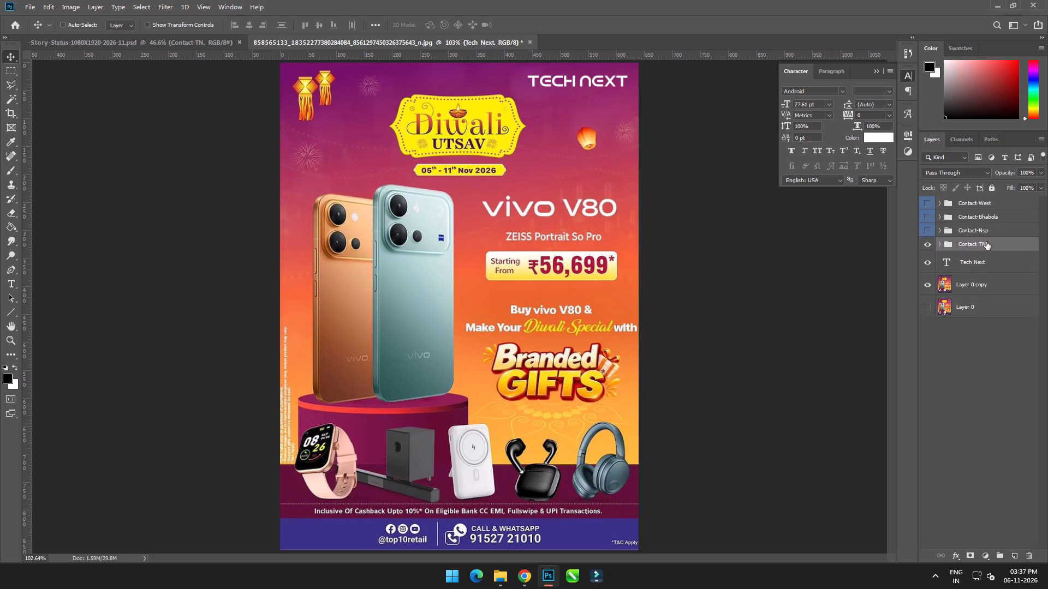
Scale the Contact-TN group to about 56% so it spans the poster's width, and place it over the old bottom contact bar.
{"action": "key", "text": "ctrl+t"}
{"action": "left_click", "coordinate": [591, 237]}
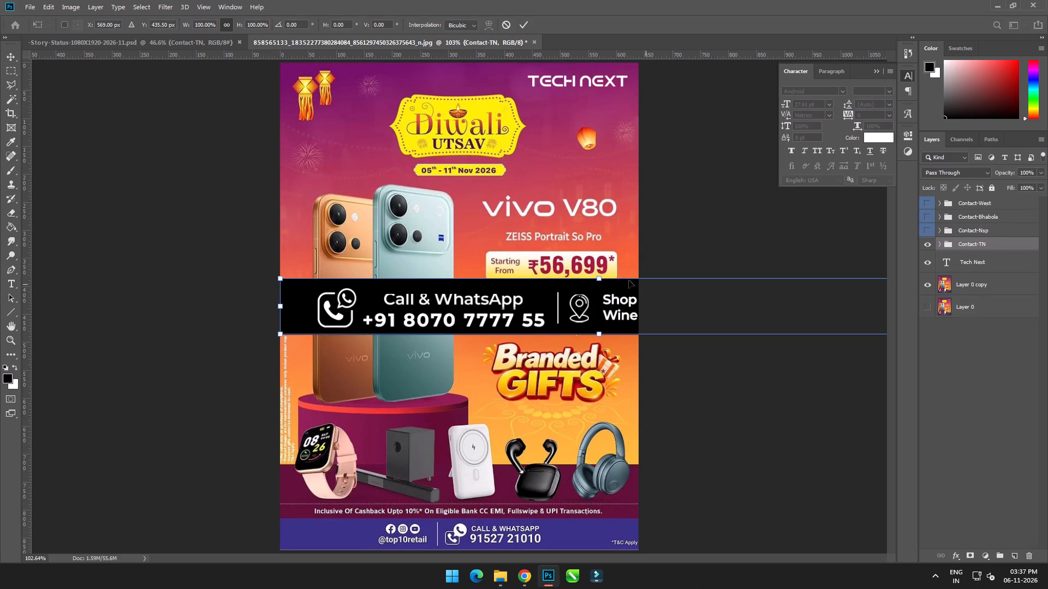
{"action": "left_click_drag", "start_coordinate": [601, 277], "coordinate": [622, 320]}
{"action": "left_click", "coordinate": [622, 320]}
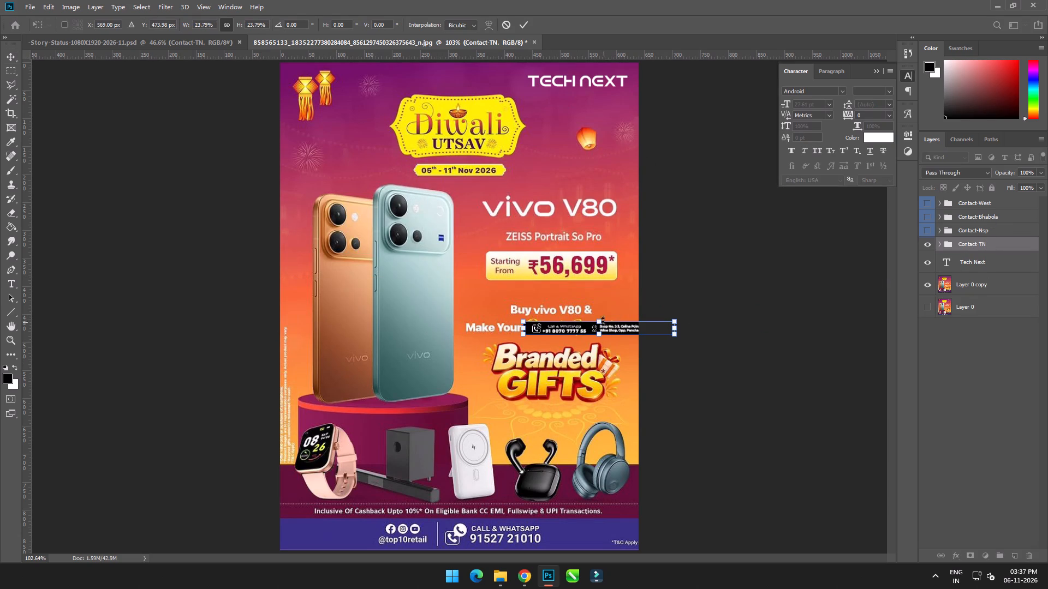
{"action": "left_click_drag", "start_coordinate": [600, 320], "coordinate": [599, 289]}
{"action": "left_click_drag", "start_coordinate": [612, 310], "coordinate": [551, 313]}
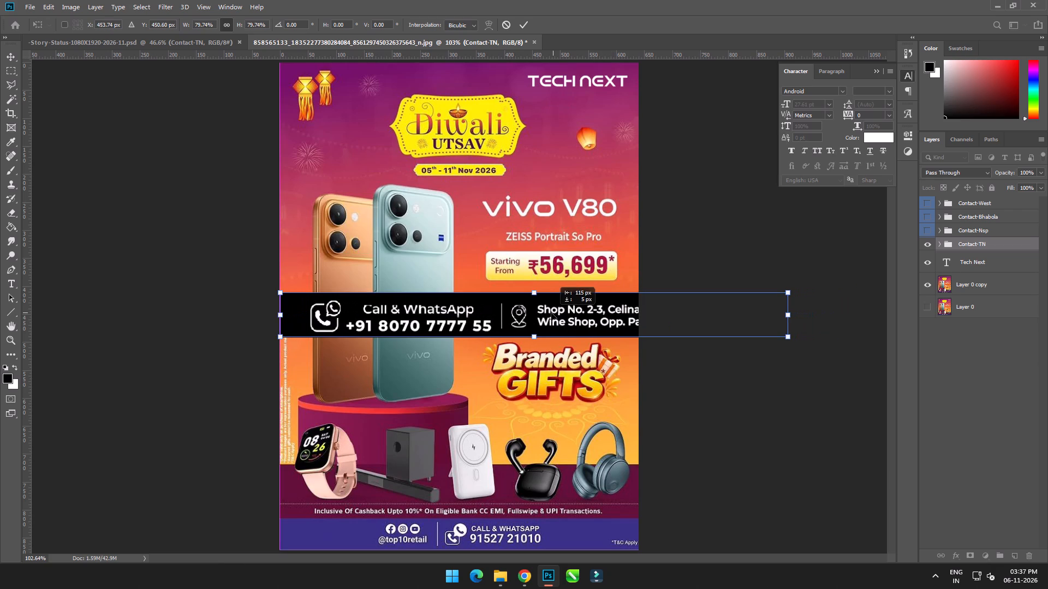
{"action": "left_click_drag", "start_coordinate": [551, 313], "coordinate": [550, 313]}
{"action": "left_click_drag", "start_coordinate": [790, 319], "coordinate": [653, 315]}
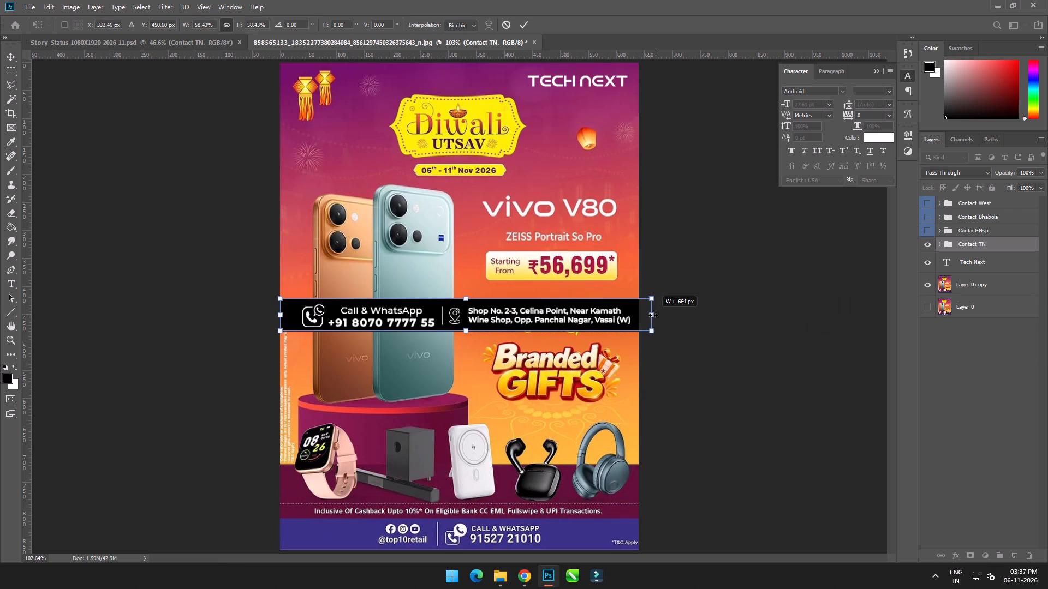
{"action": "left_click_drag", "start_coordinate": [653, 315], "coordinate": [644, 315]}
{"action": "left_click_drag", "start_coordinate": [551, 311], "coordinate": [549, 484]}
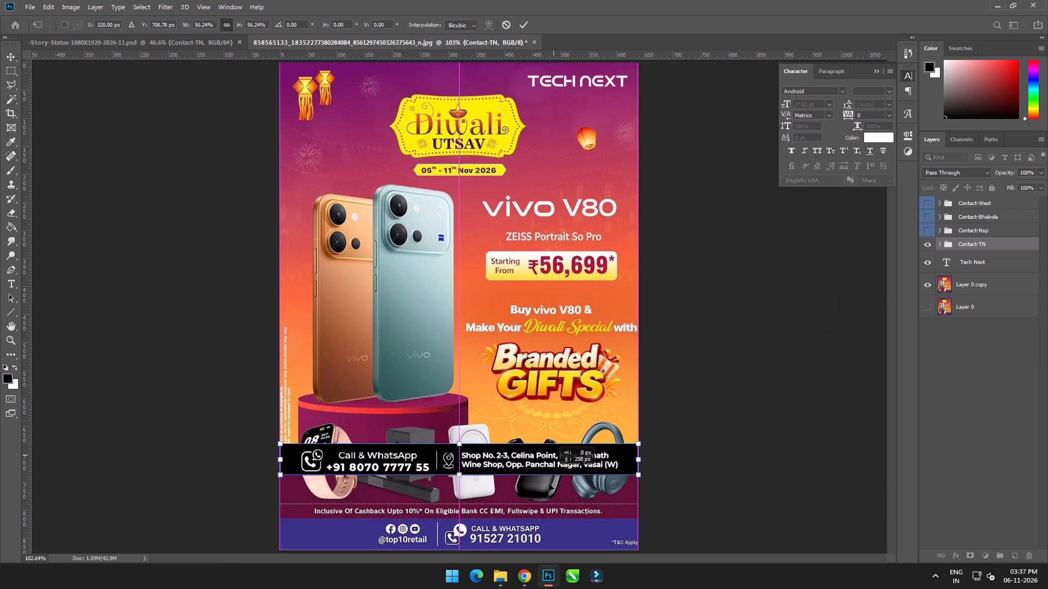
{"action": "left_click_drag", "start_coordinate": [549, 484], "coordinate": [546, 531]}
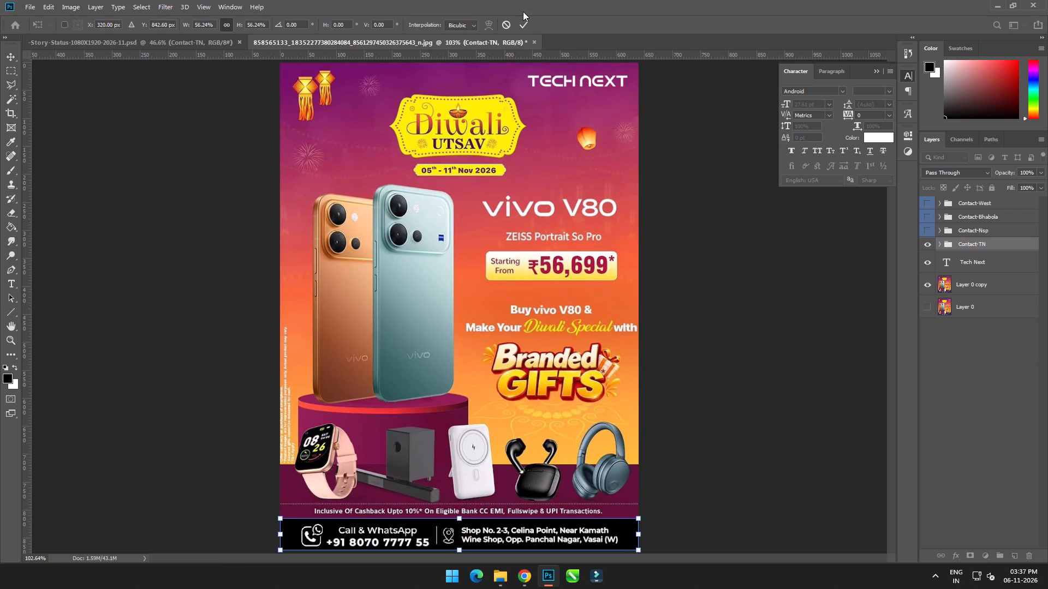
{"action": "left_click", "coordinate": [523, 20]}
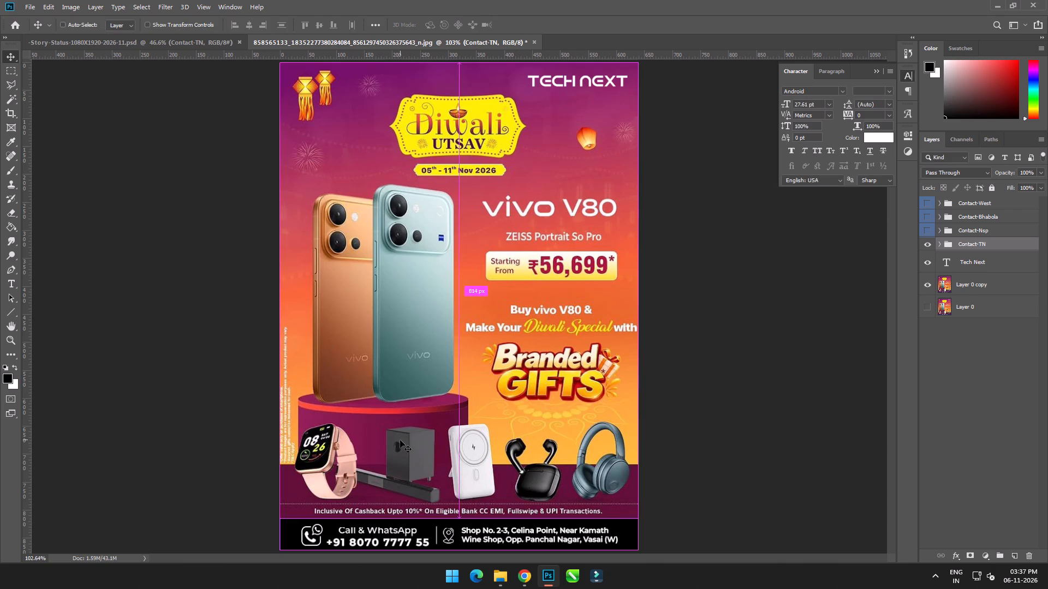
Stretch the contact bar's black background, Layer 1 copy, slightly past the poster's left edge and collapse the Contact-TN group.
{"action": "key", "text": "ctrl+t"}
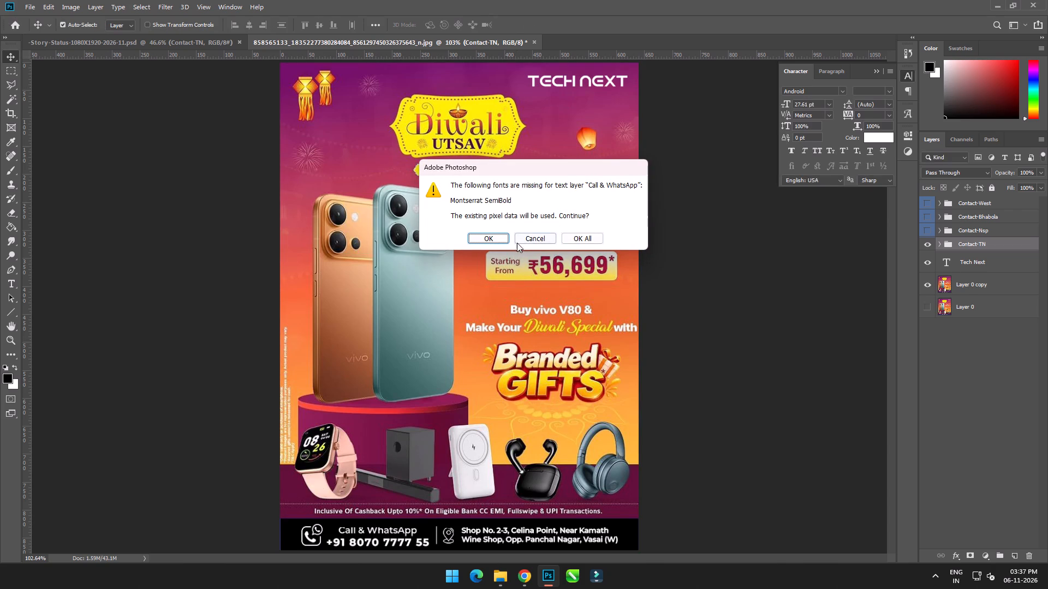
{"action": "left_click", "coordinate": [544, 240]}
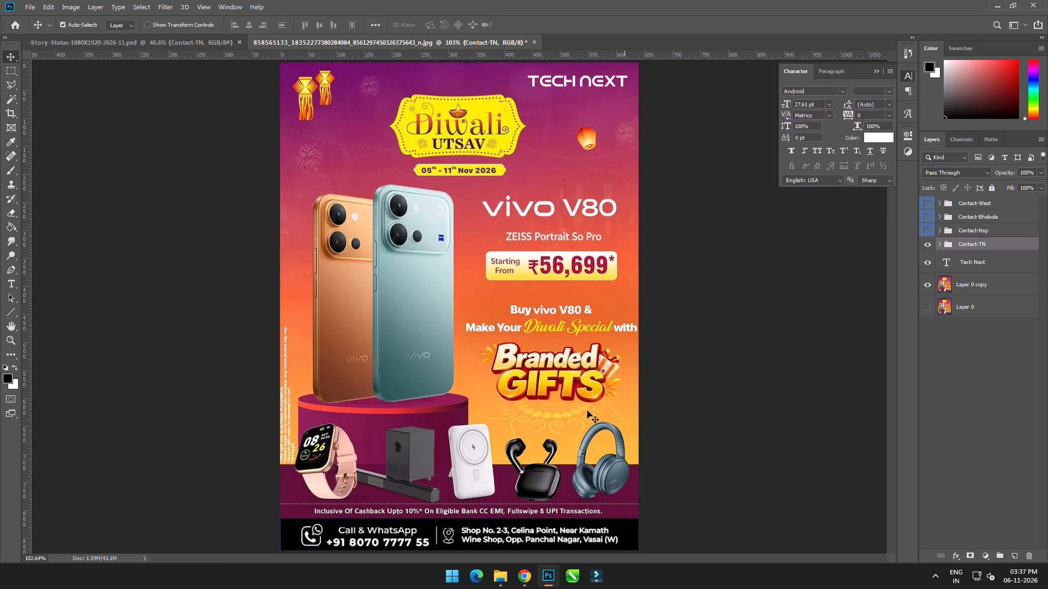
{"action": "left_click", "coordinate": [633, 531]}
{"action": "key", "text": "ctrl+t"}
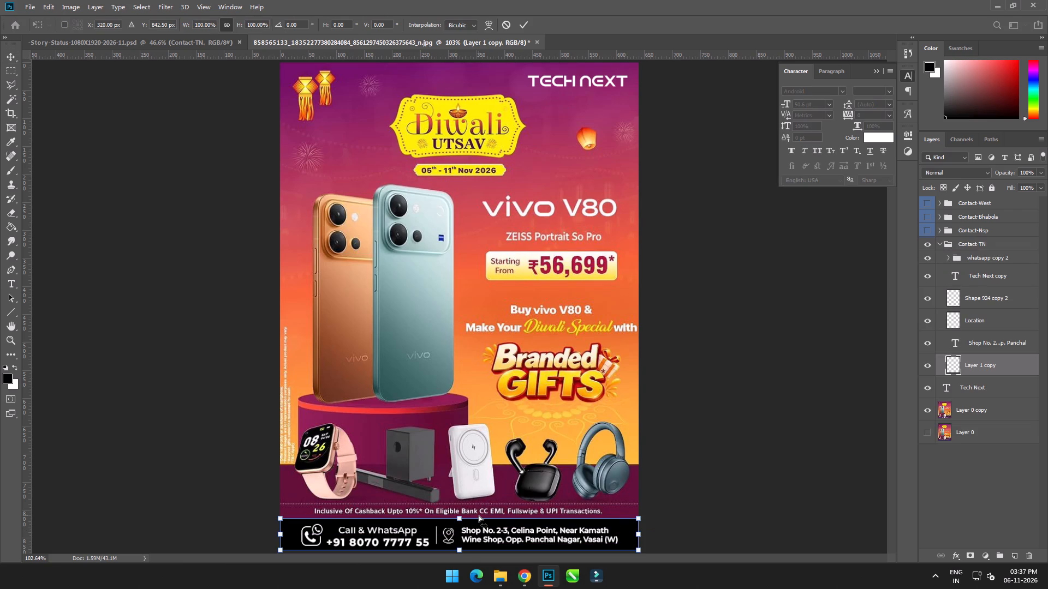
{"action": "scroll", "coordinate": [273, 554], "scroll_direction": "up", "scroll_amount": 16, "text": "alt"}
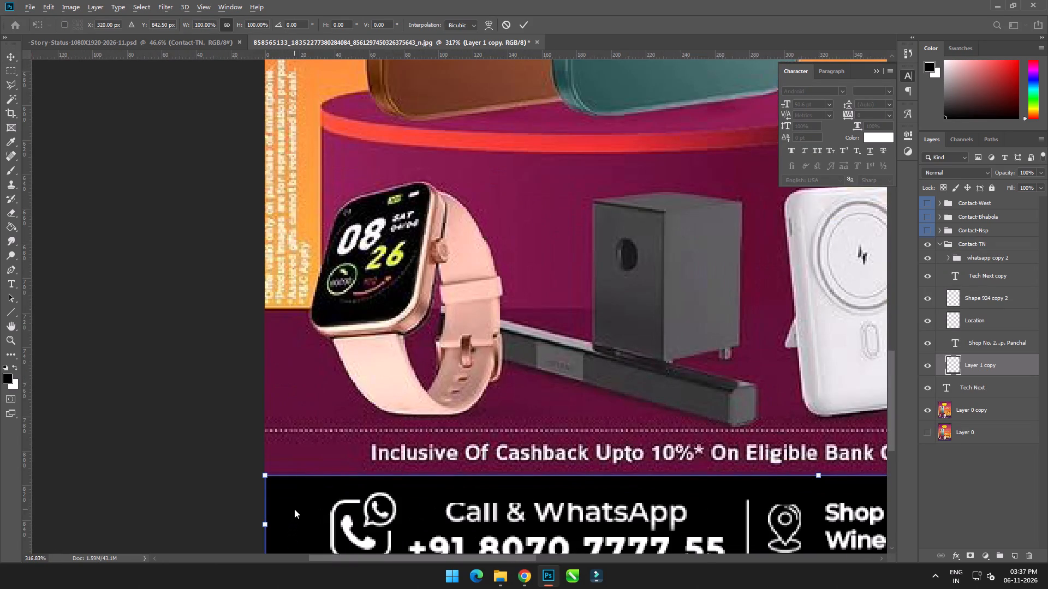
{"action": "scroll", "coordinate": [298, 503], "scroll_direction": "down", "scroll_amount": 14}
{"action": "scroll", "coordinate": [267, 435], "scroll_direction": "up", "scroll_amount": 9, "text": "alt"}
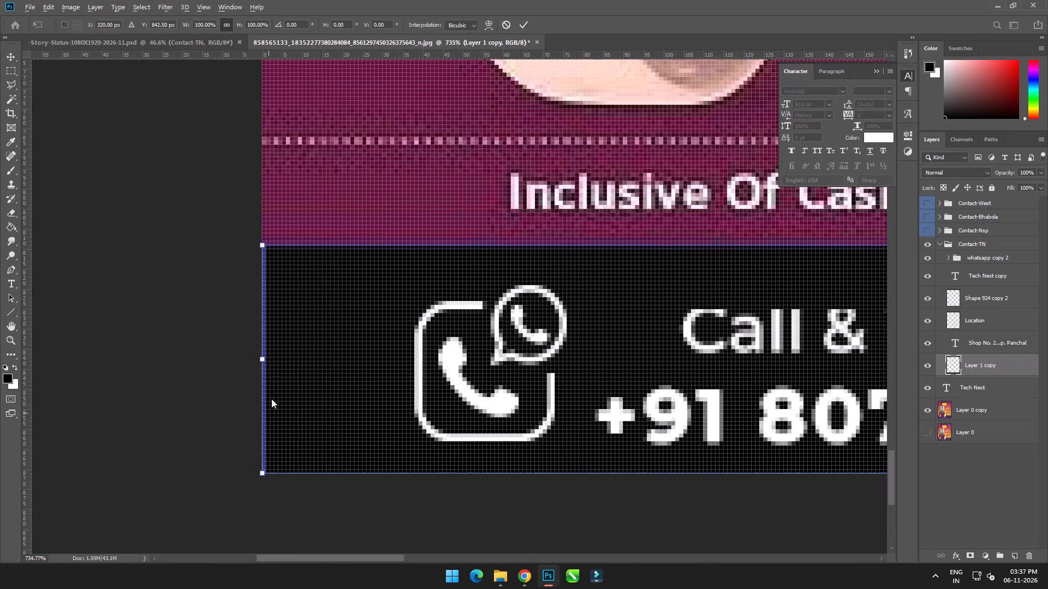
{"action": "left_click_drag", "start_coordinate": [260, 359], "coordinate": [255, 358]}
{"action": "left_click", "coordinate": [523, 19]}
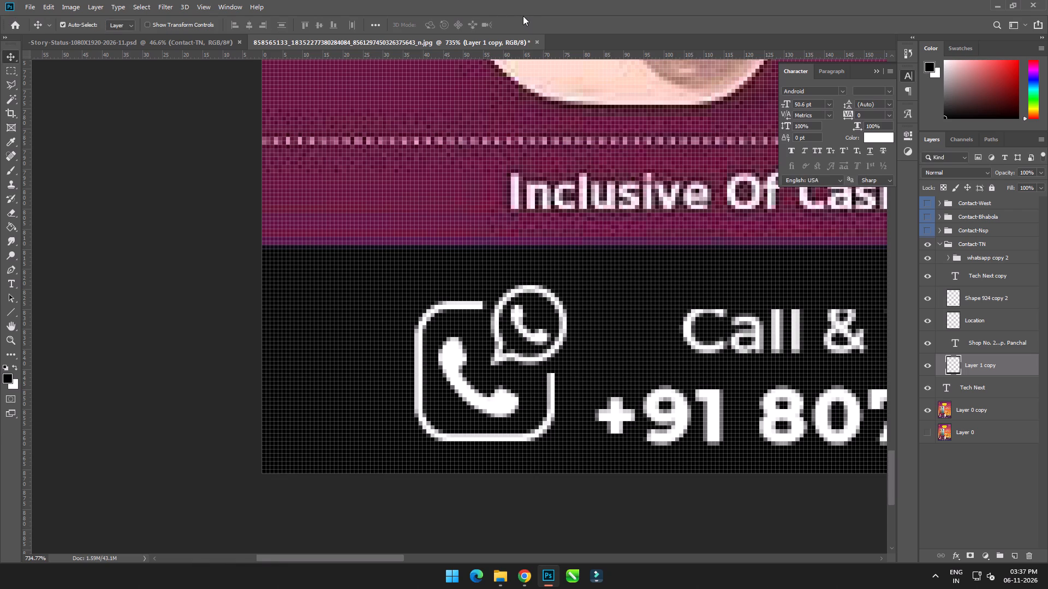
{"action": "key", "text": "ctrl+0"}
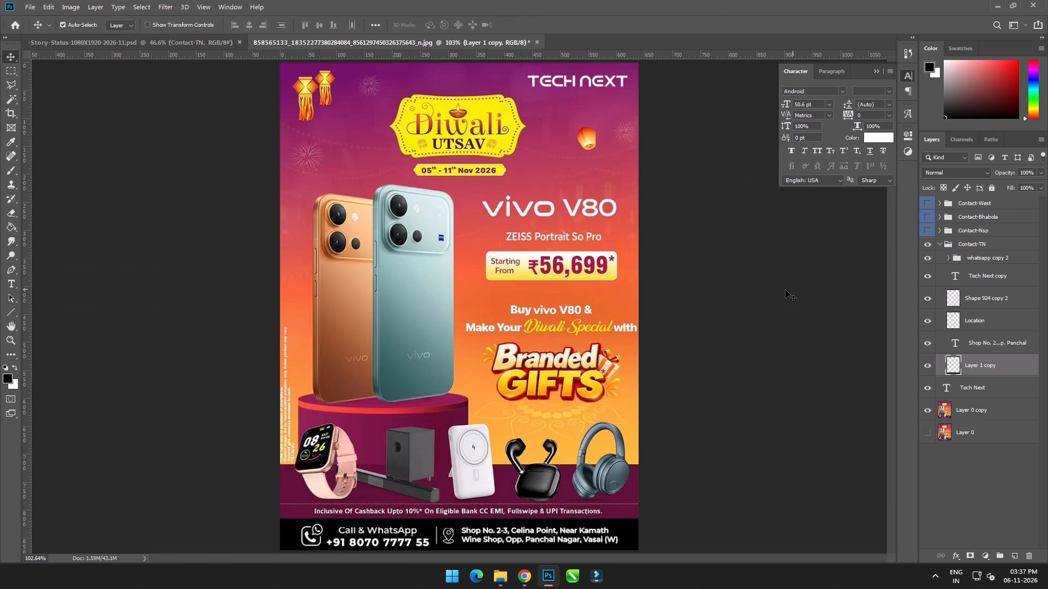
{"action": "left_click", "coordinate": [940, 245]}
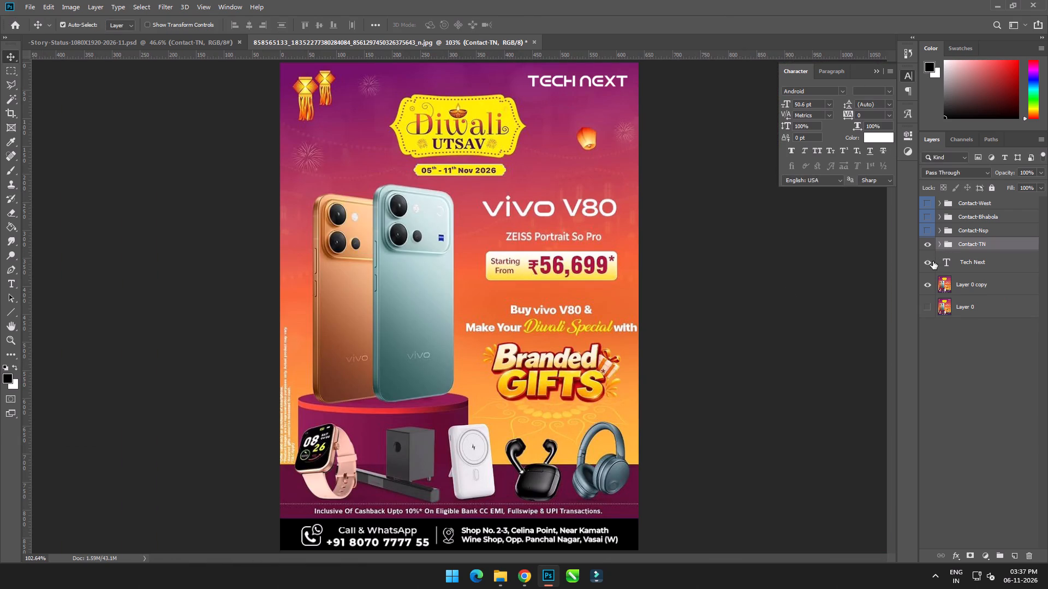
Export the Tech Next version of the poster as a PNG.
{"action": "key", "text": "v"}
{"action": "left_click", "coordinate": [34, 9]}
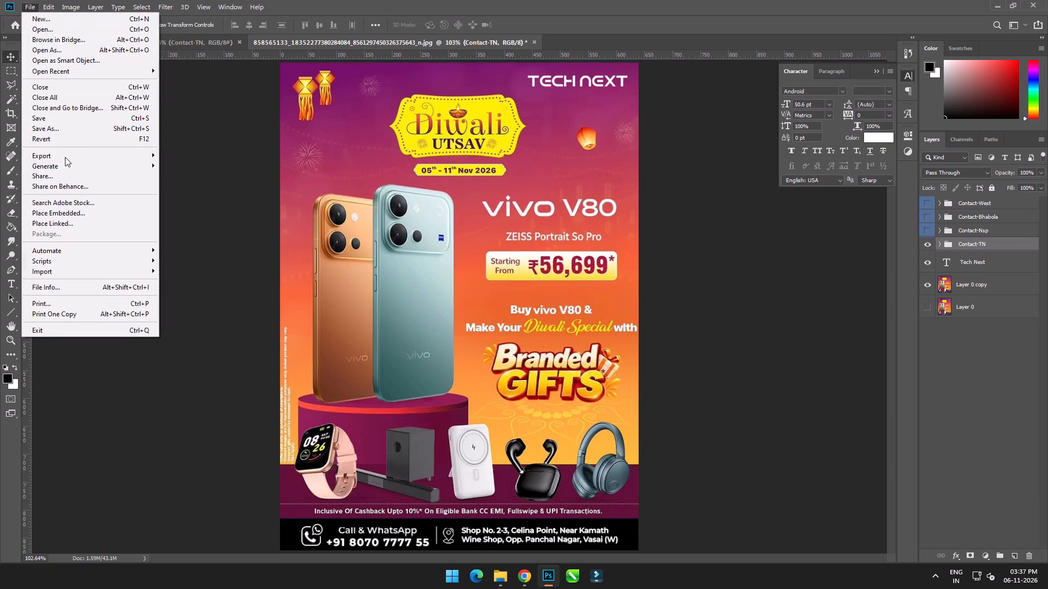
{"action": "left_click", "coordinate": [163, 153]}
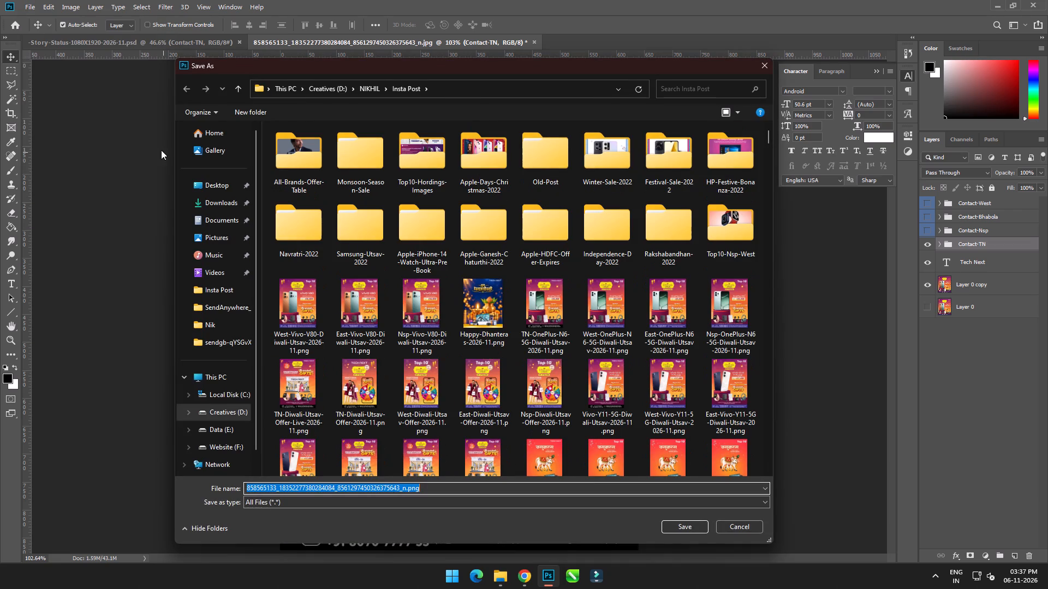
Export the Tech Next version as Vivo-V80-Diwali-Utsav-2026-11.png in the Insta Post folder, basing the name on the West file.
{"action": "left_click", "coordinate": [292, 308]}
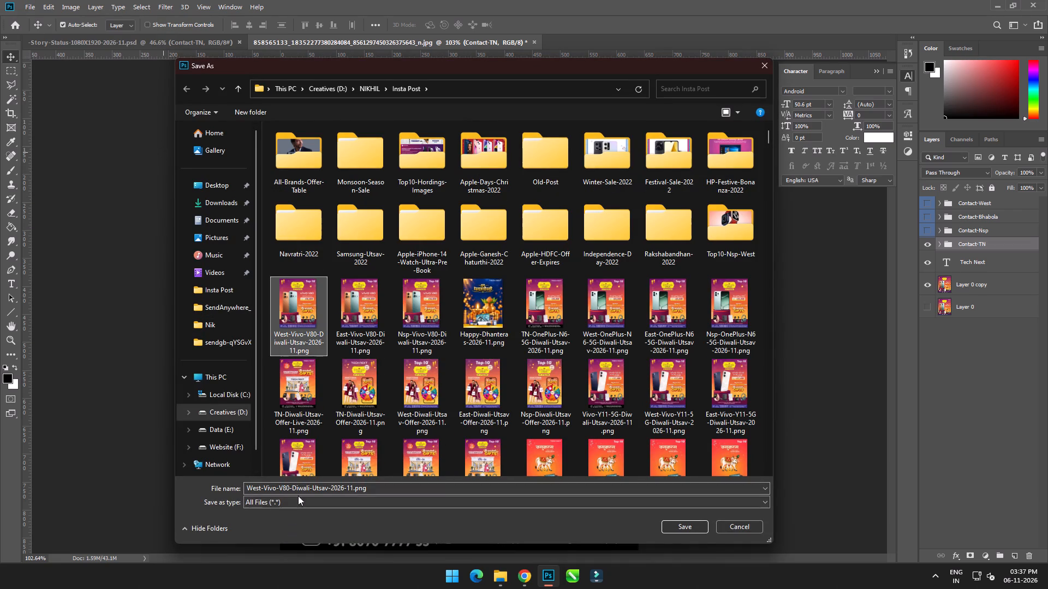
{"action": "left_click", "coordinate": [299, 490]}
{"action": "key", "text": "Home"}
{"action": "key", "text": "Delete"}
{"action": "key", "text": "Delete"}
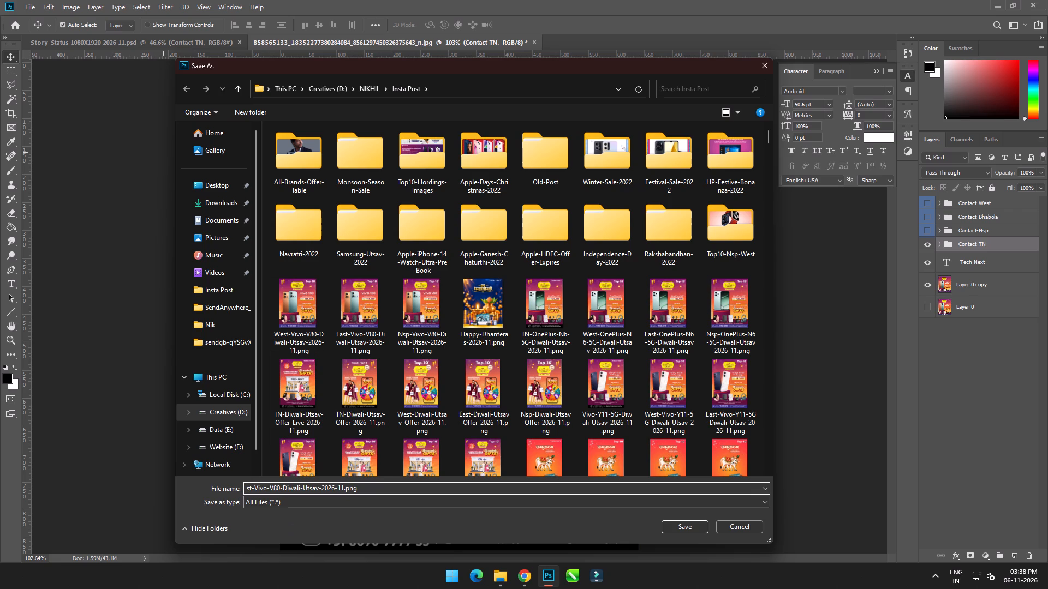
{"action": "key", "text": "Delete"}
{"action": "key", "text": "Delete"}
{"action": "key", "text": "Delete"}
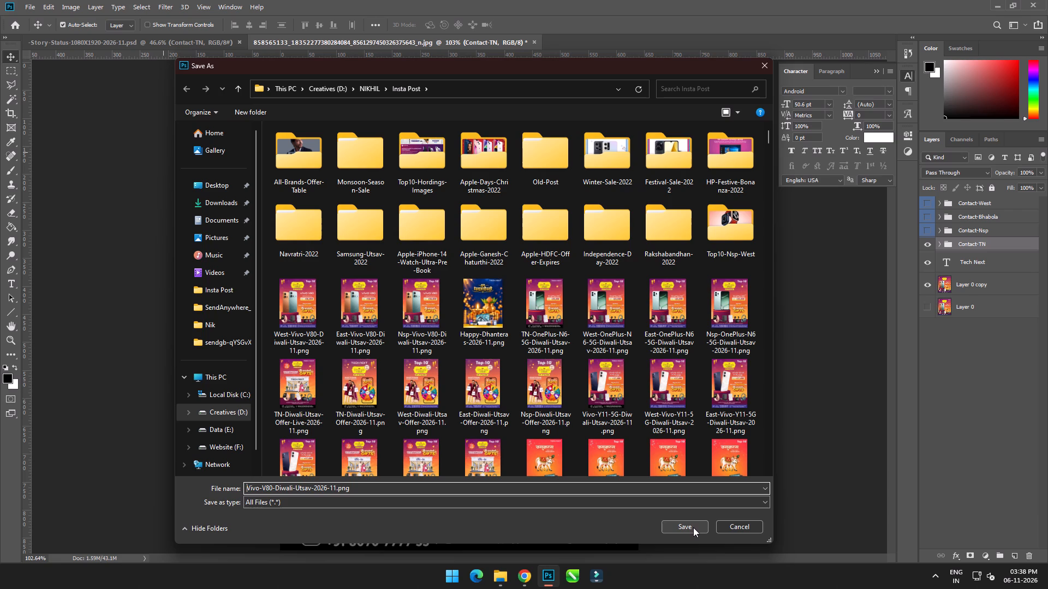
{"action": "left_click", "coordinate": [693, 527]}
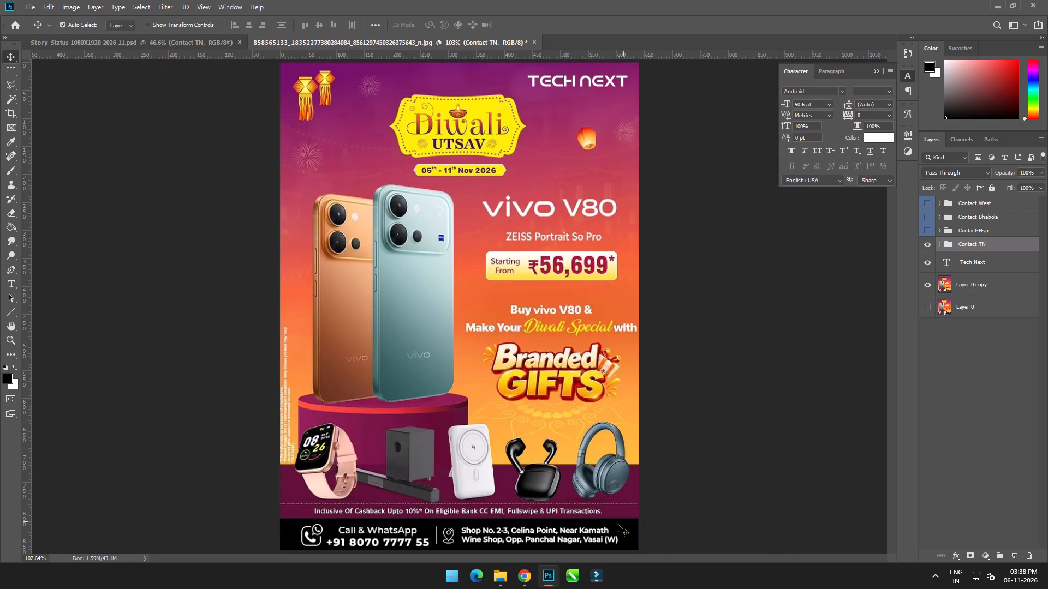
Open the OnePlus Nord CE6 Lite poster image from the Downloads folder in Photoshop.
{"action": "left_click", "coordinate": [501, 578]}
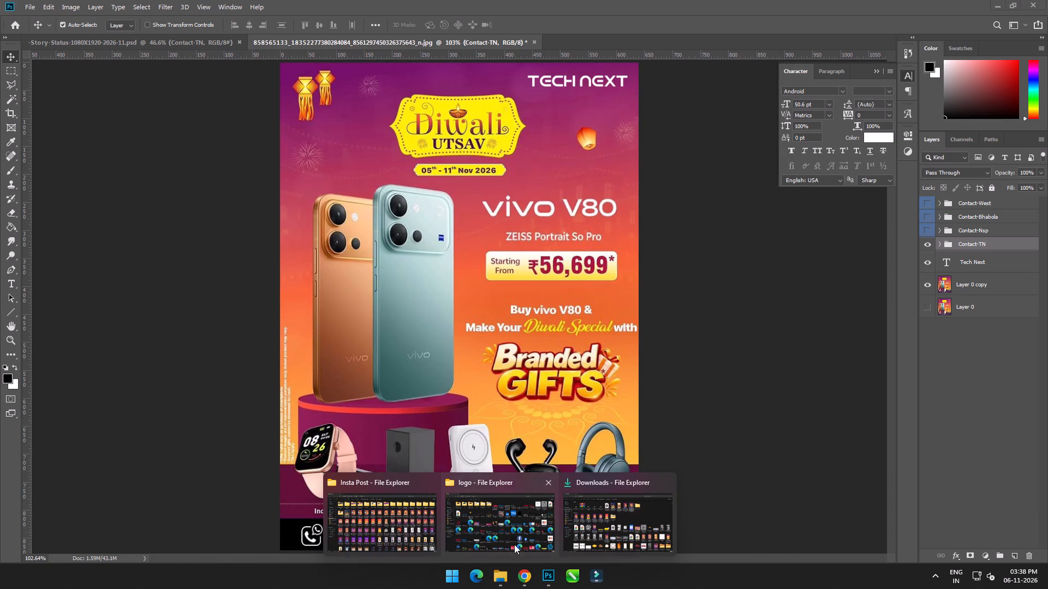
{"action": "left_click", "coordinate": [645, 576]}
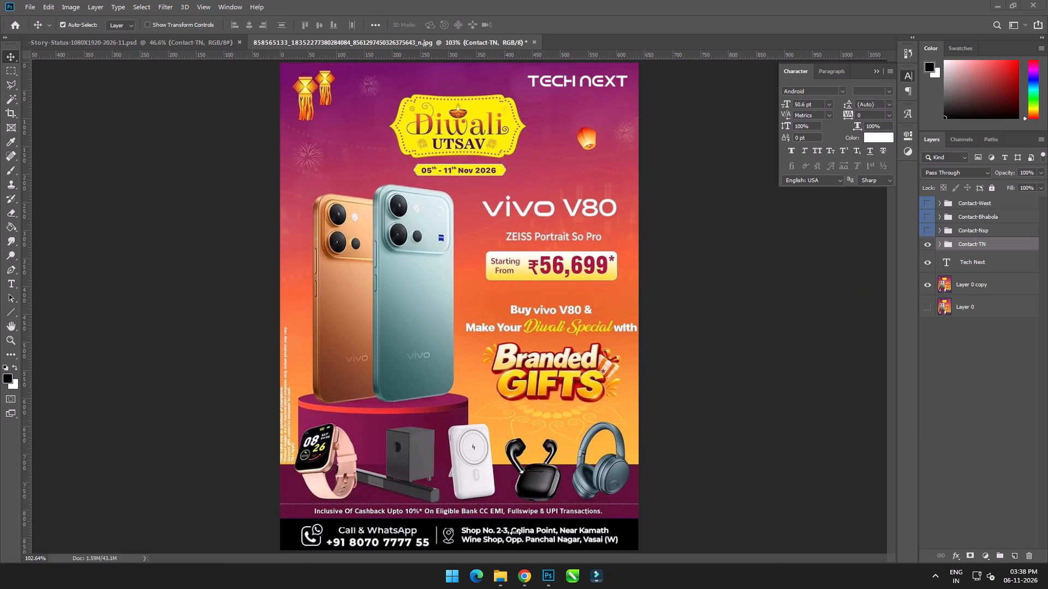
{"action": "left_click", "coordinate": [507, 579]}
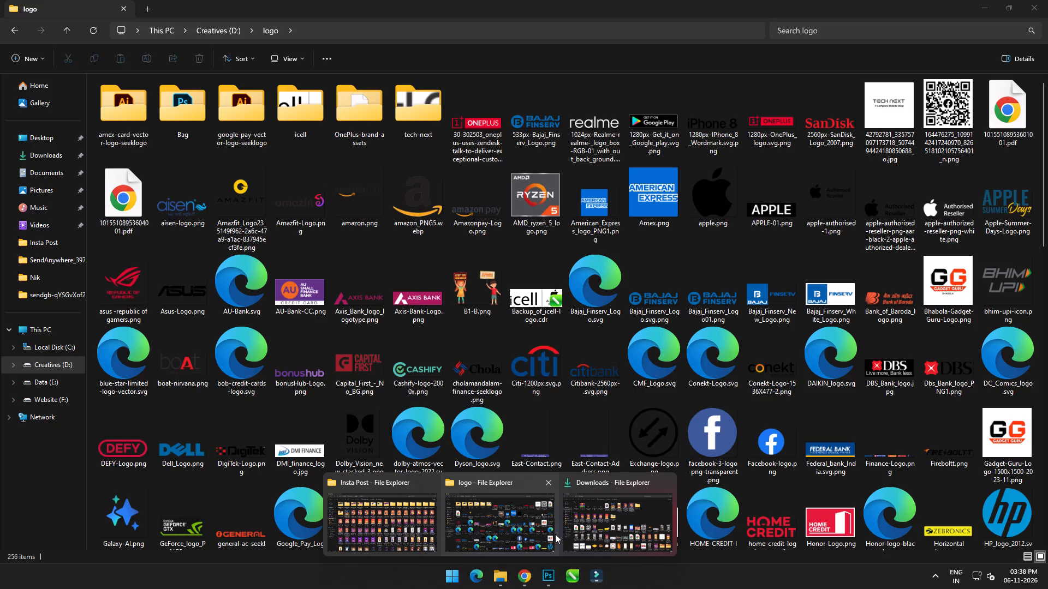
{"action": "left_click", "coordinate": [637, 513]}
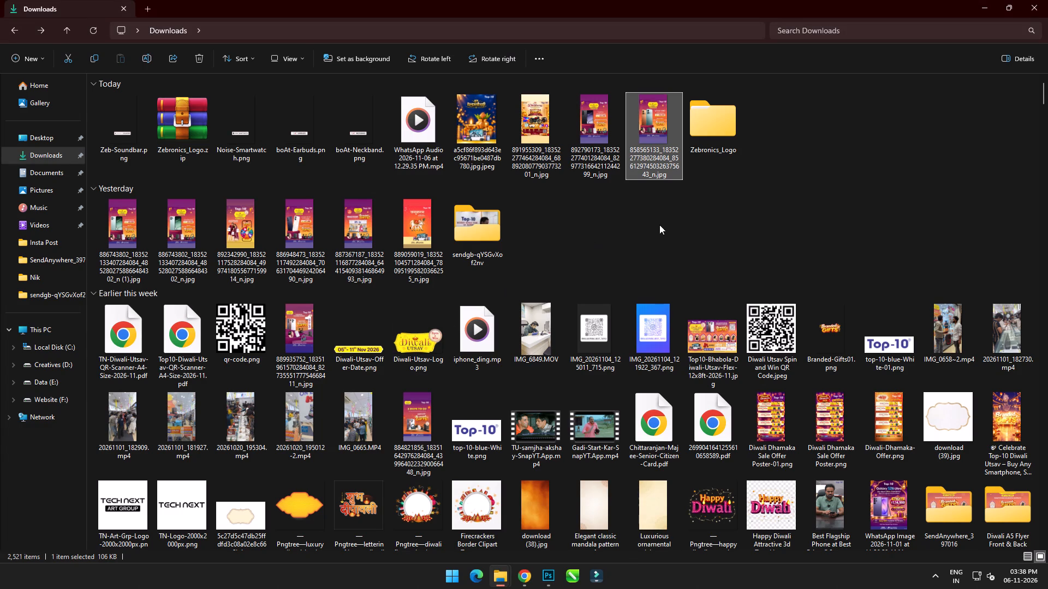
{"action": "left_click", "coordinate": [659, 225]}
{"action": "left_click", "coordinate": [593, 111]}
{"action": "left_click_drag", "start_coordinate": [587, 129], "coordinate": [662, 43]}
{"action": "key", "text": "alt+Tab"}
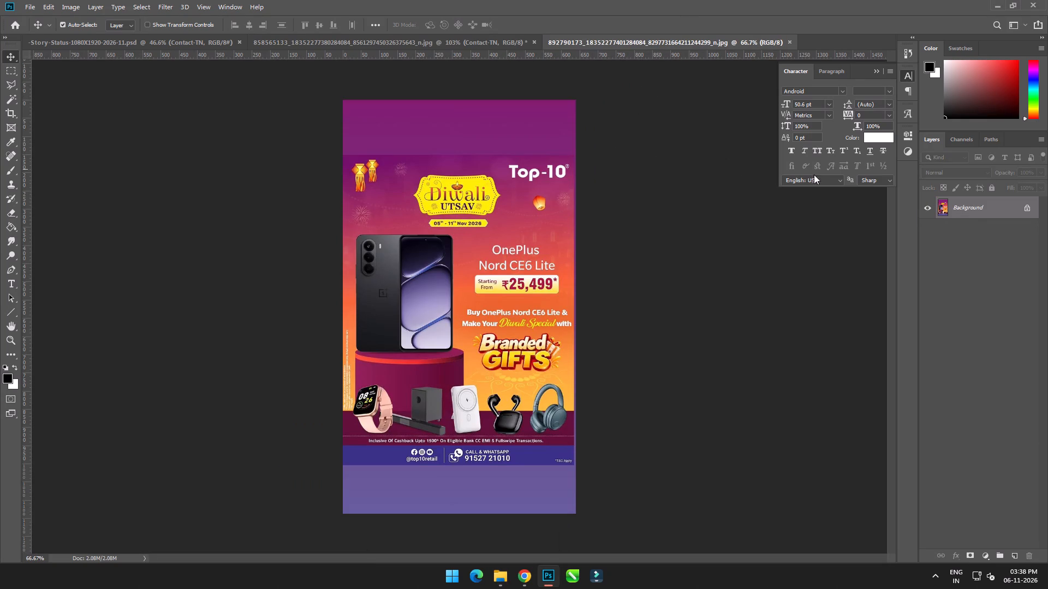
Unlock the OnePlus poster's Background layer and copy its artwork.
{"action": "left_click", "coordinate": [1028, 208]}
{"action": "key", "text": "ctrl+c"}
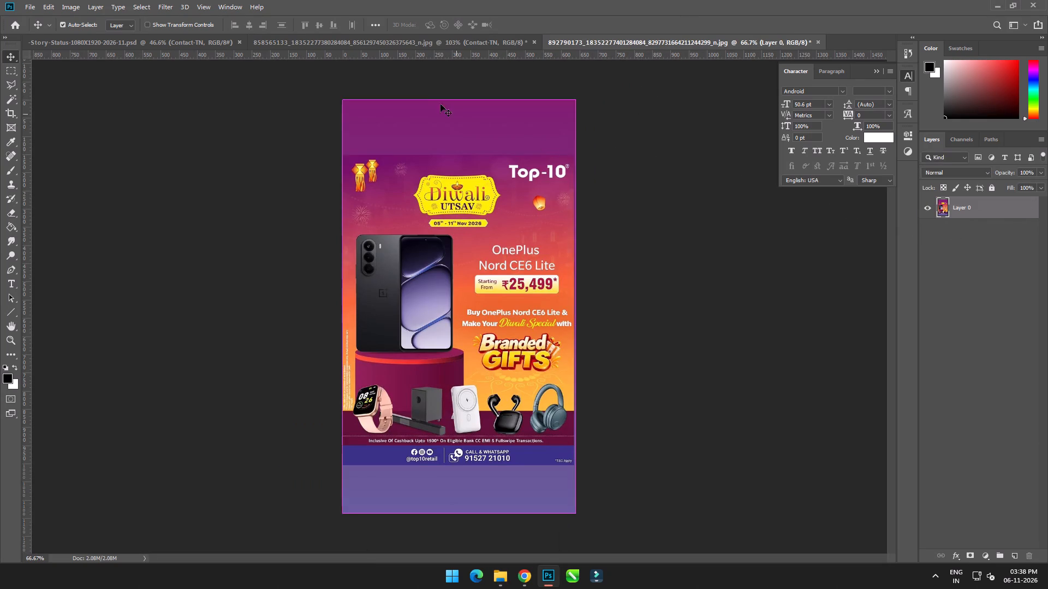
In the vivo V80 document, hide the Contact-TN group, the Tech Next text and Layer 0 copy.
{"action": "left_click", "coordinate": [433, 39]}
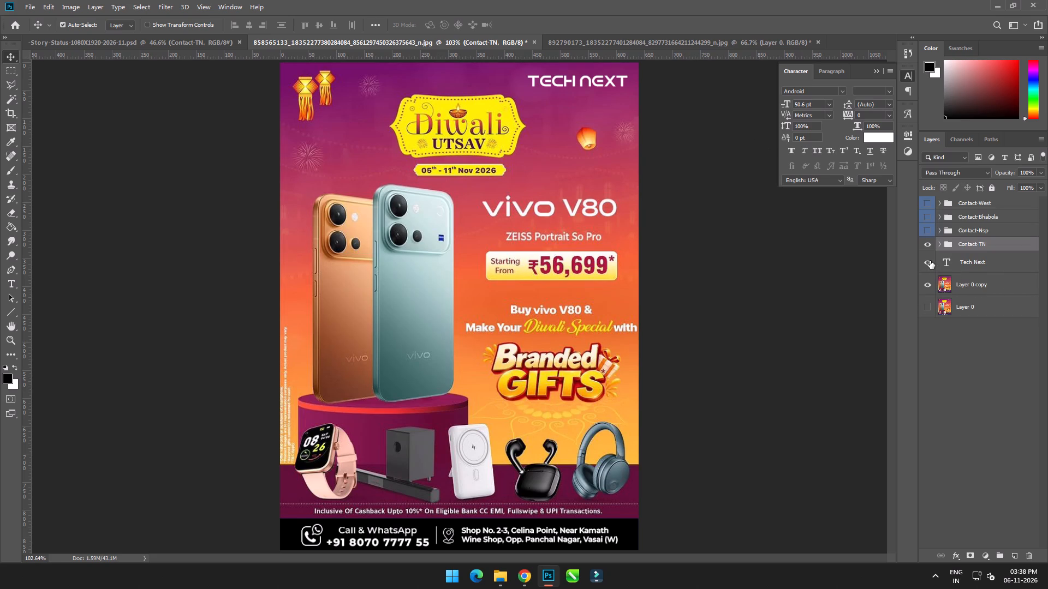
{"action": "left_click_drag", "start_coordinate": [929, 243], "coordinate": [929, 261]}
{"action": "left_click", "coordinate": [928, 281]}
Paste the copied OnePlus poster directly above Layer 0 copy.
{"action": "left_click", "coordinate": [969, 284]}
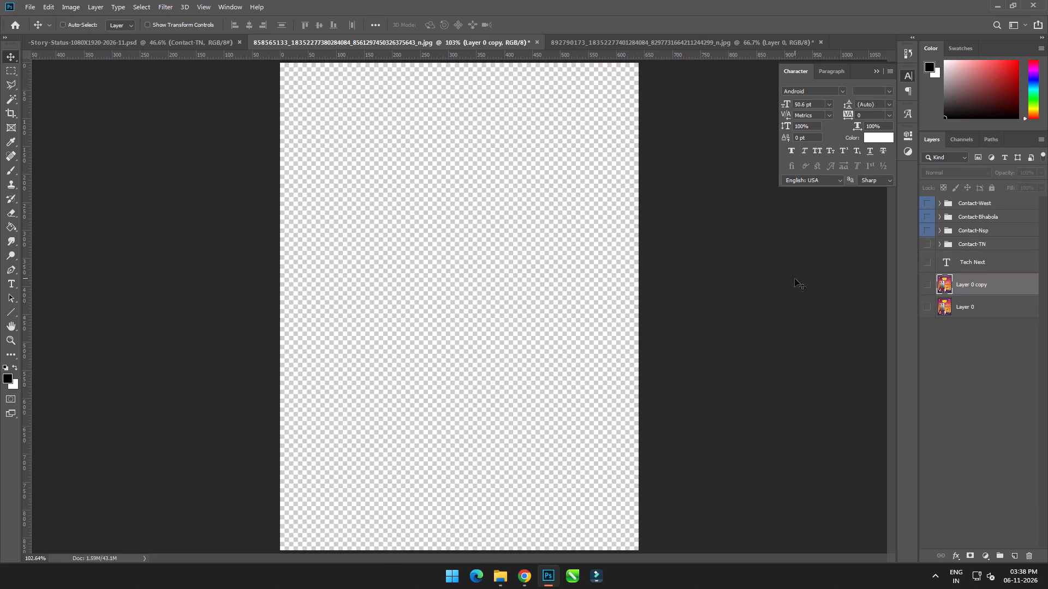
{"action": "key", "text": "ctrl+v"}
Free-transform the pasted OnePlus poster, enlarging it proportionally to about 100.6% so its edge slightly overlaps the canvas corner.
{"action": "key", "text": "ctrl+t"}
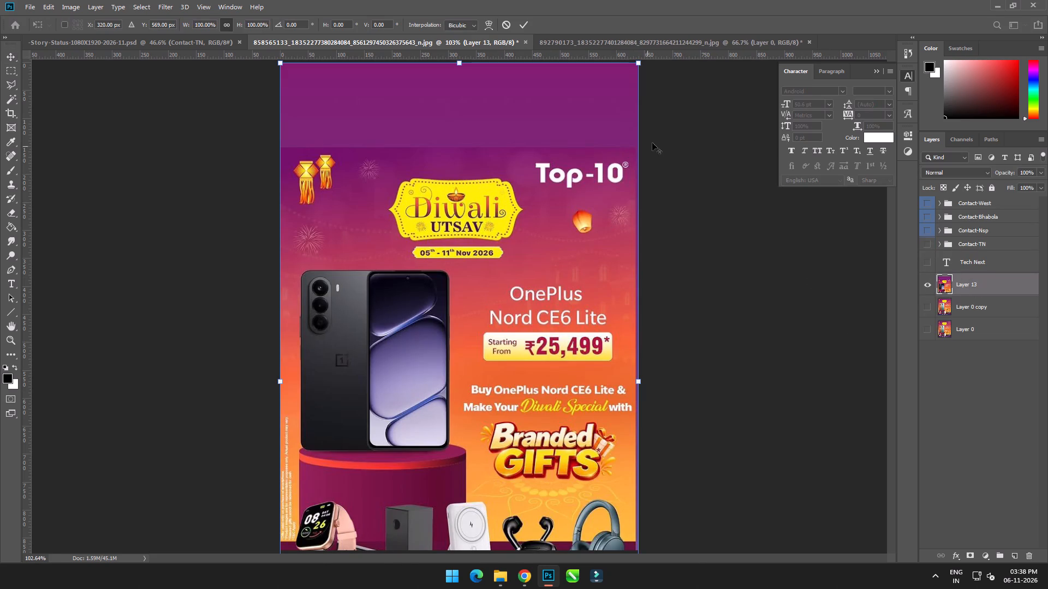
{"action": "scroll", "coordinate": [635, 153], "scroll_direction": "up", "scroll_amount": 6, "text": "alt"}
{"action": "scroll", "coordinate": [641, 210], "scroll_direction": "up", "scroll_amount": 12}
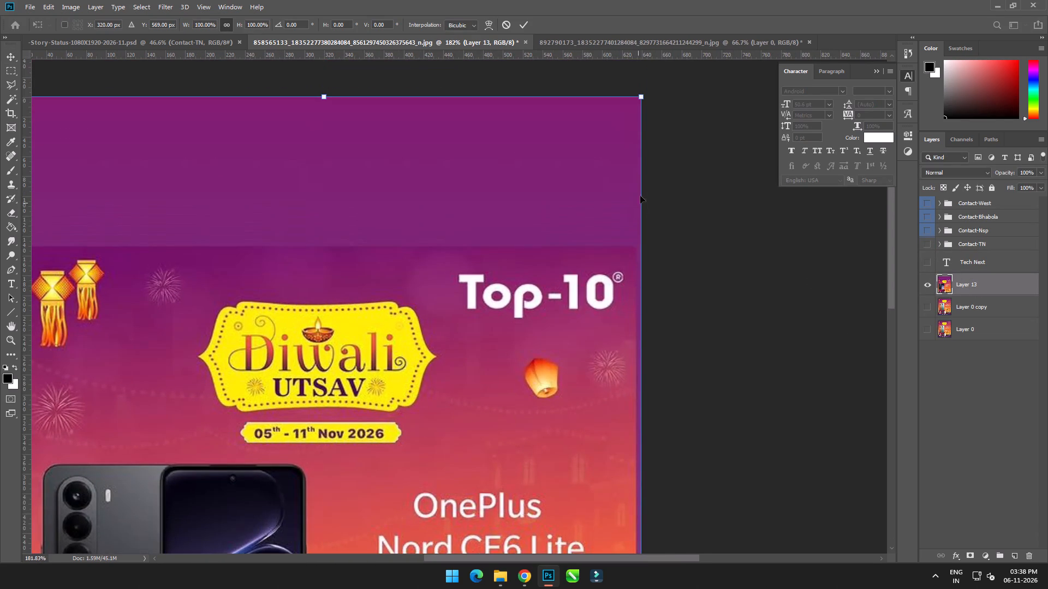
{"action": "left_click_drag", "start_coordinate": [643, 97], "coordinate": [645, 91]}
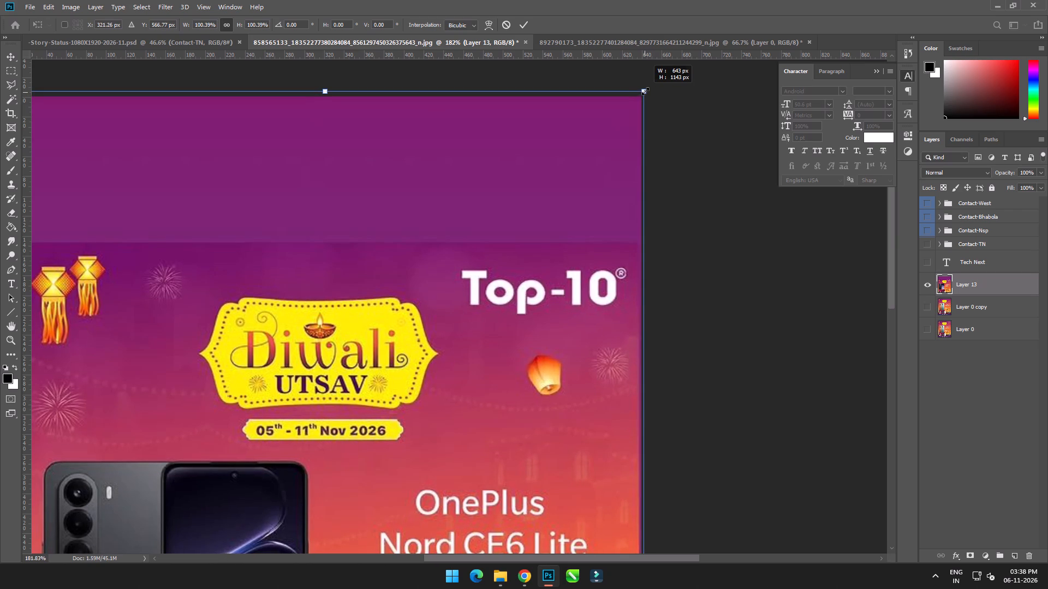
{"action": "left_click_drag", "start_coordinate": [645, 91], "coordinate": [641, 87]}
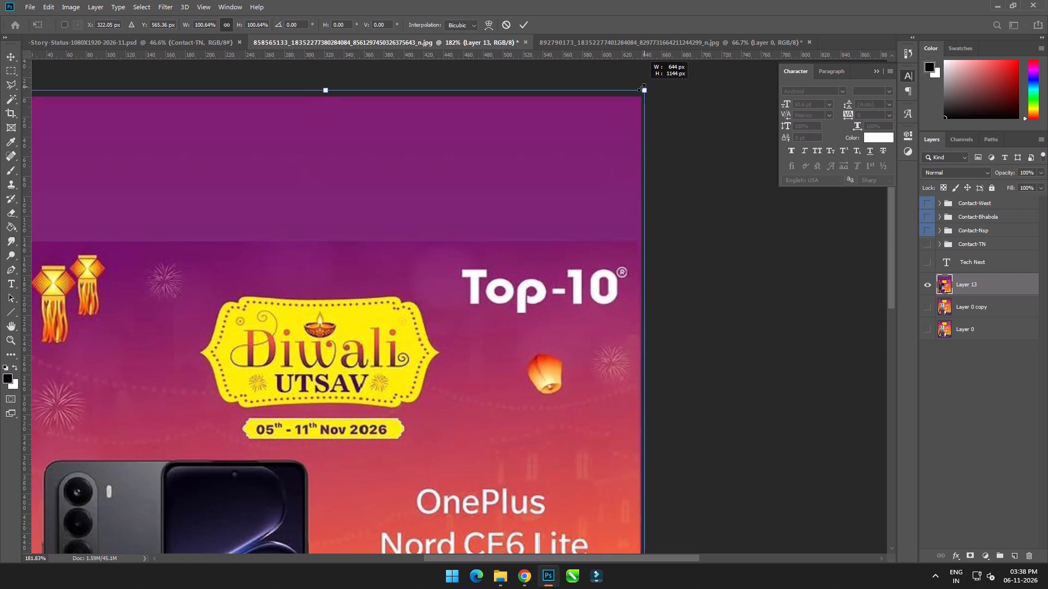
{"action": "left_click_drag", "start_coordinate": [641, 87], "coordinate": [643, 87]}
{"action": "scroll", "coordinate": [577, 160], "scroll_direction": "down", "scroll_amount": 8, "text": "alt"}
{"action": "left_click", "coordinate": [398, 241]}
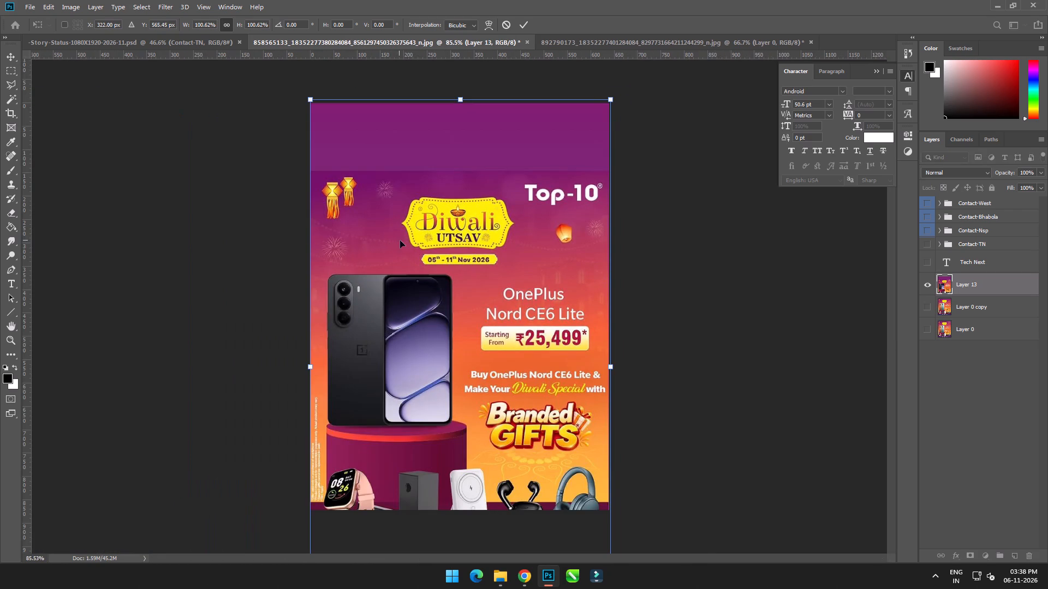
Move the OnePlus poster up to a vertical position of about 420.5 px so its artwork fills the canvas, and apply the transform.
{"action": "left_click_drag", "start_coordinate": [452, 299], "coordinate": [459, 232]}
{"action": "key", "text": "Up"}
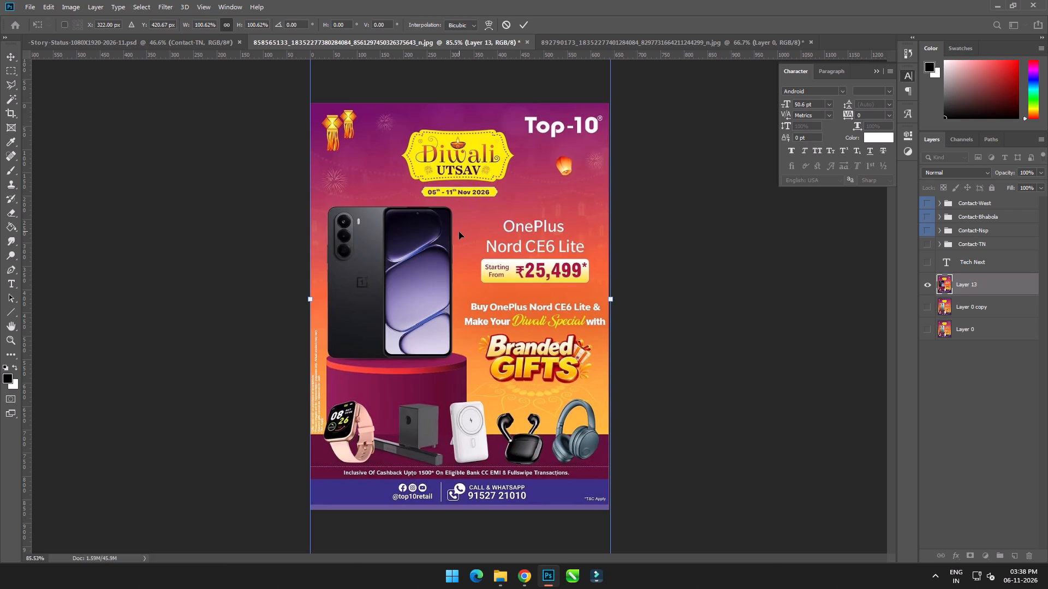
{"action": "key", "text": "Up"}
{"action": "key", "text": "Up"}
{"action": "key", "text": "Down"}
{"action": "key", "text": "Down"}
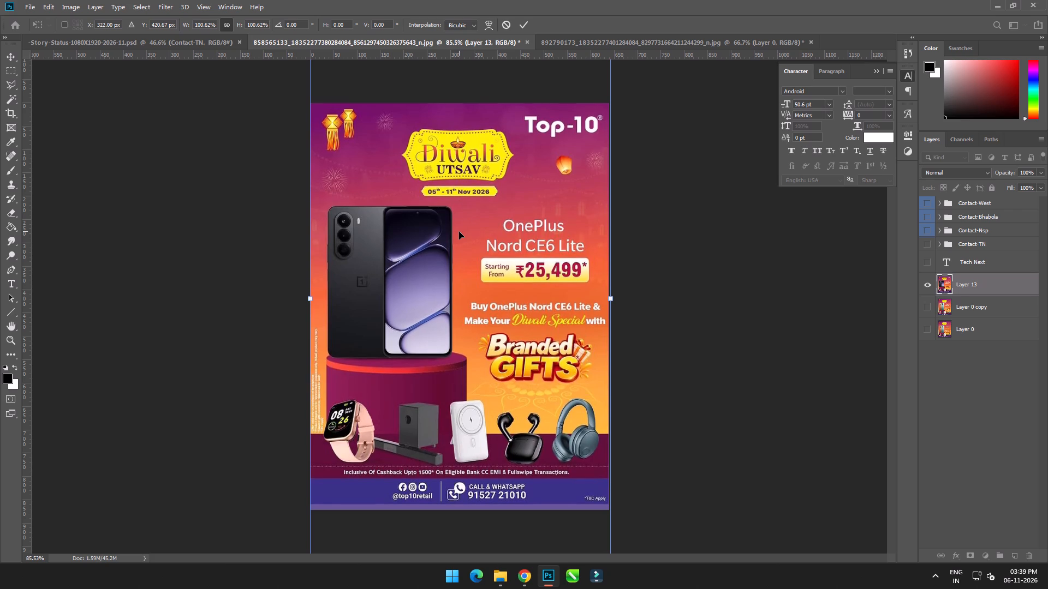
{"action": "key", "text": "Down"}
{"action": "key", "text": "Down"}
{"action": "key", "text": "Up"}
{"action": "key", "text": "Up"}
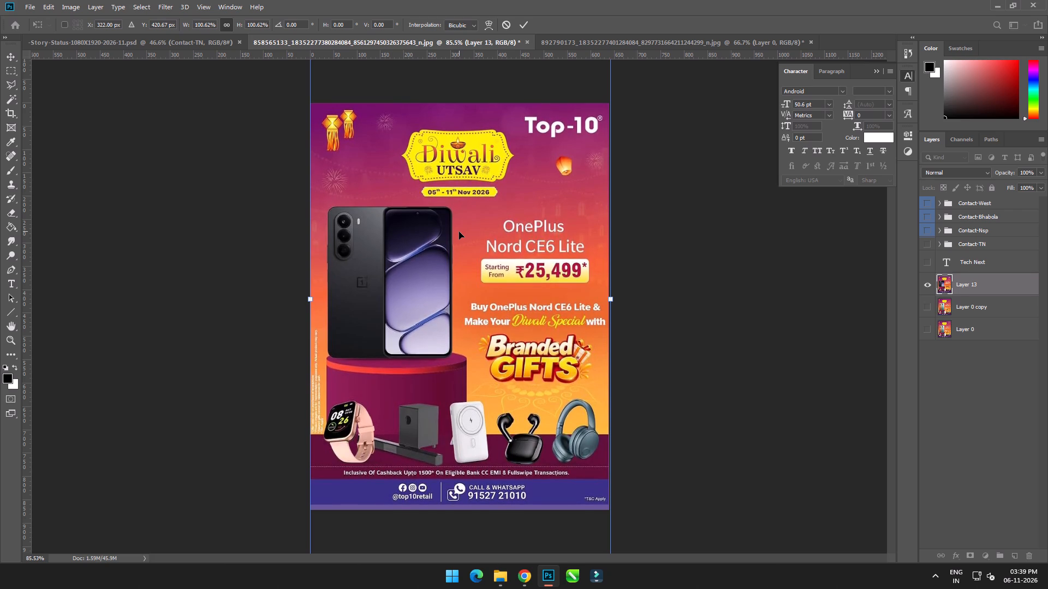
{"action": "key", "text": "Up"}
{"action": "key", "text": "Down"}
{"action": "key", "text": "Up"}
{"action": "key", "text": "Down"}
{"action": "key", "text": "Return"}
{"action": "key", "text": "ctrl+0"}
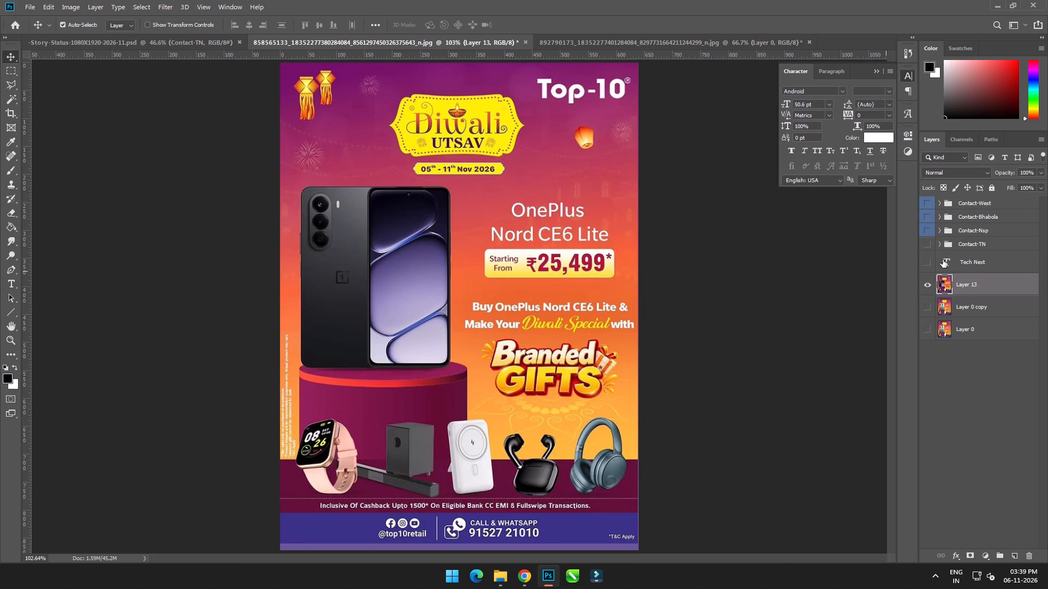
Show the Contact-Nsp group over the OnePlus poster's footer.
{"action": "left_click", "coordinate": [932, 230]}
Enlarge the OnePlus poster layer slightly to about 100.2% from its lower corner and apply the transform.
{"action": "key", "text": "ctrl+t"}
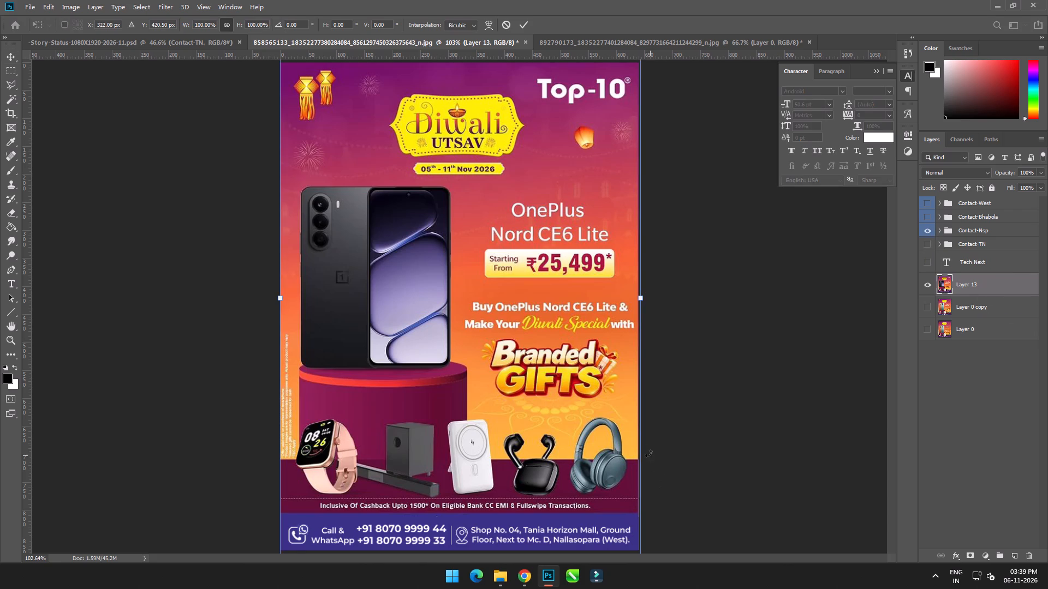
{"action": "scroll", "coordinate": [626, 435], "scroll_direction": "down", "scroll_amount": 4, "text": "alt"}
{"action": "scroll", "coordinate": [622, 548], "scroll_direction": "up", "scroll_amount": 12, "text": "alt"}
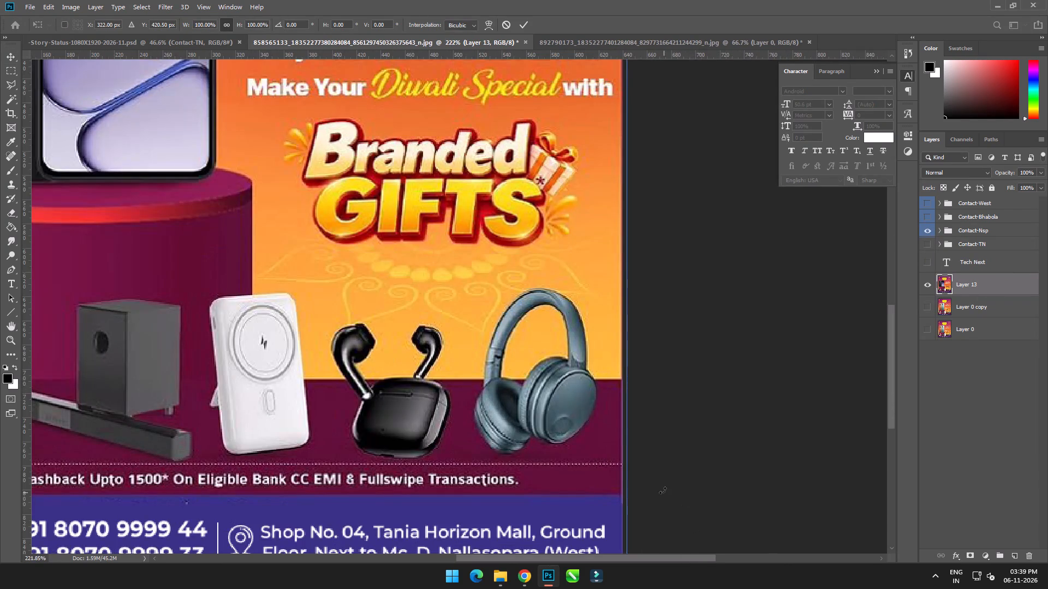
{"action": "scroll", "coordinate": [663, 490], "scroll_direction": "down", "scroll_amount": 20}
{"action": "scroll", "coordinate": [663, 490], "scroll_direction": "down", "scroll_amount": 9}
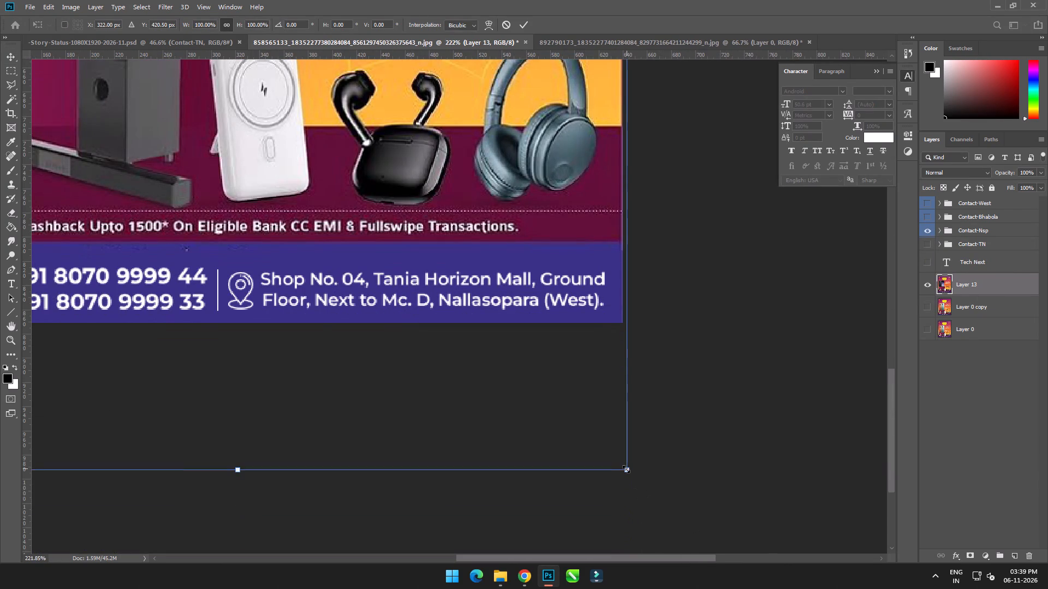
{"action": "left_click_drag", "start_coordinate": [626, 469], "coordinate": [633, 469]}
{"action": "key", "text": "ctrl+0"}
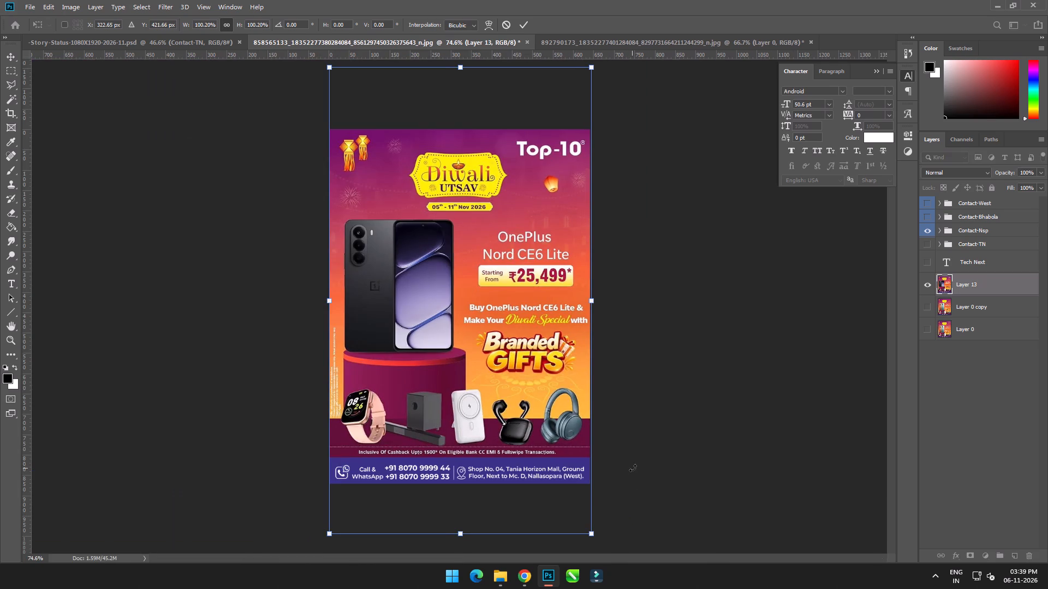
{"action": "left_click", "coordinate": [524, 22]}
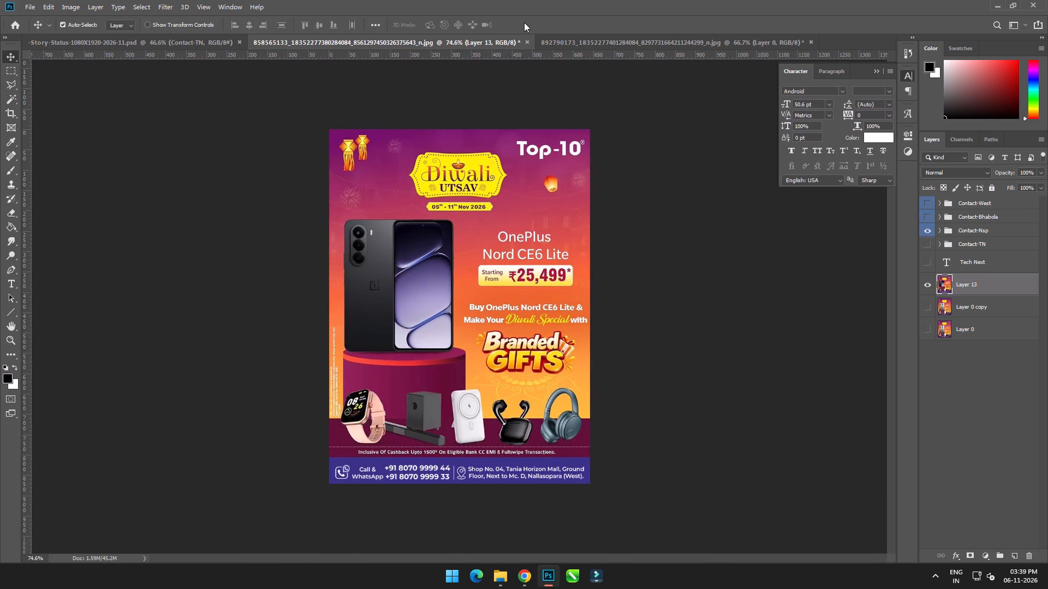
{"action": "key", "text": "ctrl+0"}
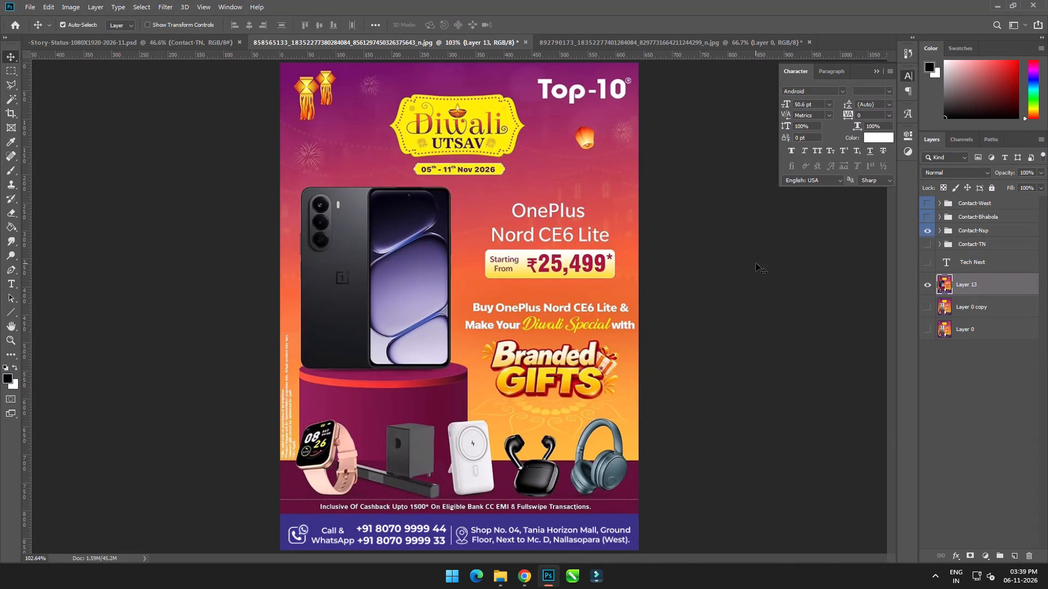
Quick-export the poster as Nsp-OnePlus-CE6-Lite-Diwali-Utsav-2026-11.png in the Insta Post folder, basing the name on the Nsp vivo V80 file.
{"action": "key", "text": "v"}
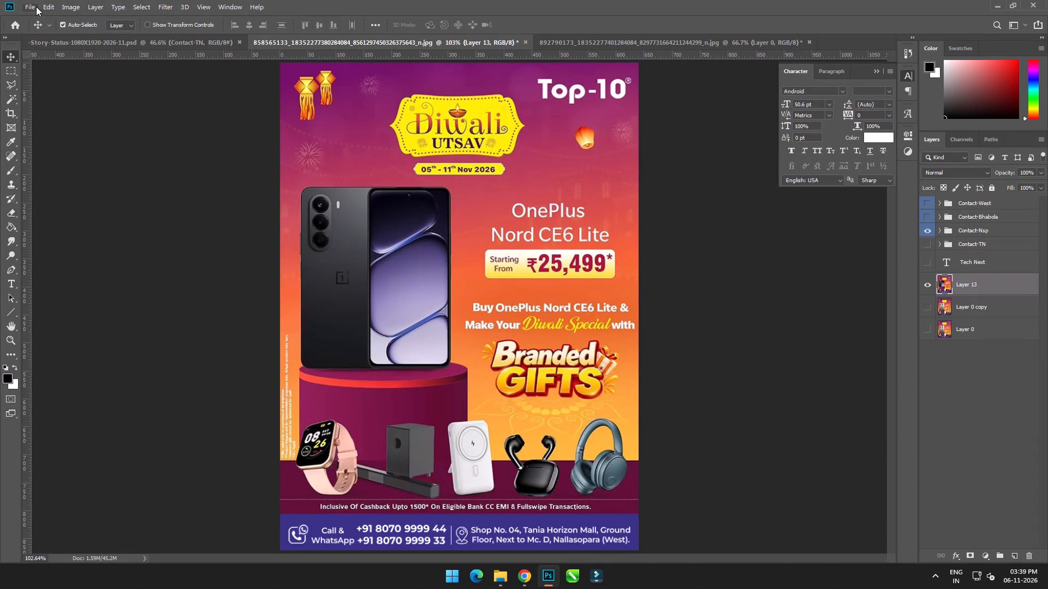
{"action": "left_click", "coordinate": [36, 7]}
{"action": "left_click", "coordinate": [189, 153]}
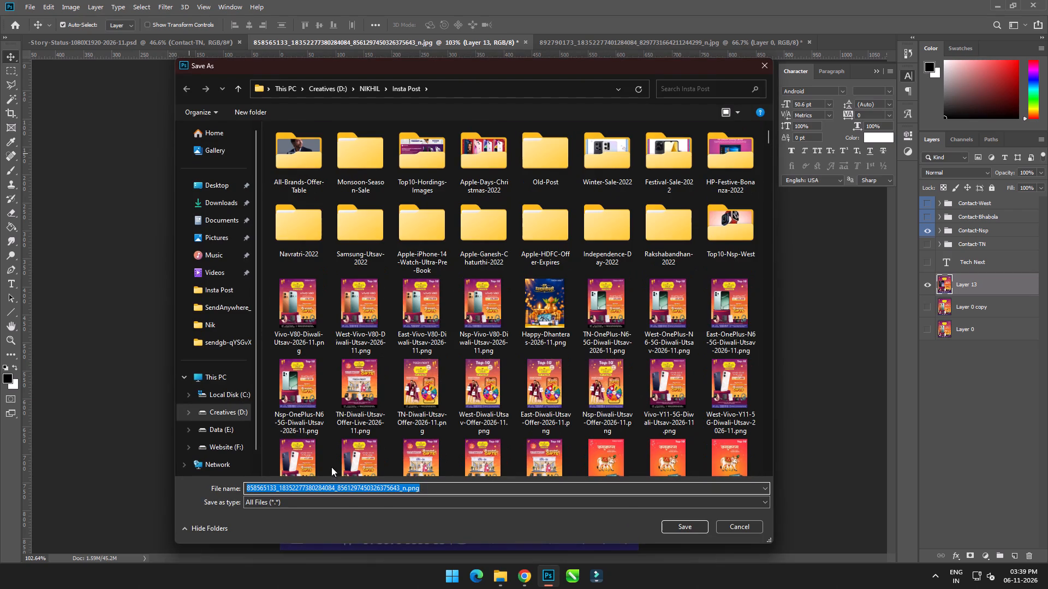
{"action": "left_click", "coordinate": [490, 334]}
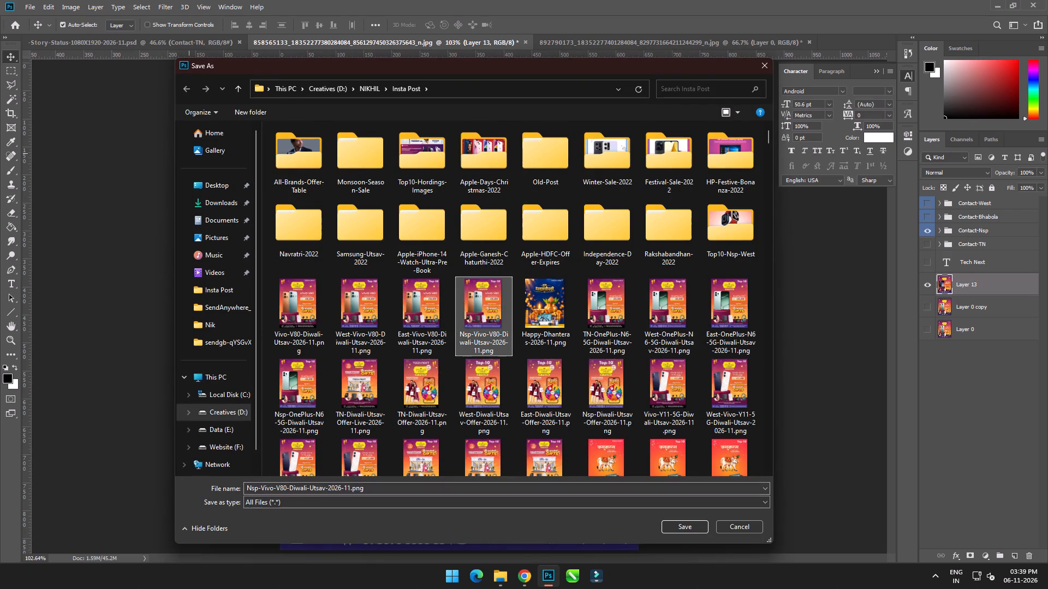
{"action": "left_click", "coordinate": [267, 485]}
{"action": "left_click", "coordinate": [271, 489]}
{"action": "left_click_drag", "start_coordinate": [287, 489], "coordinate": [285, 489]}
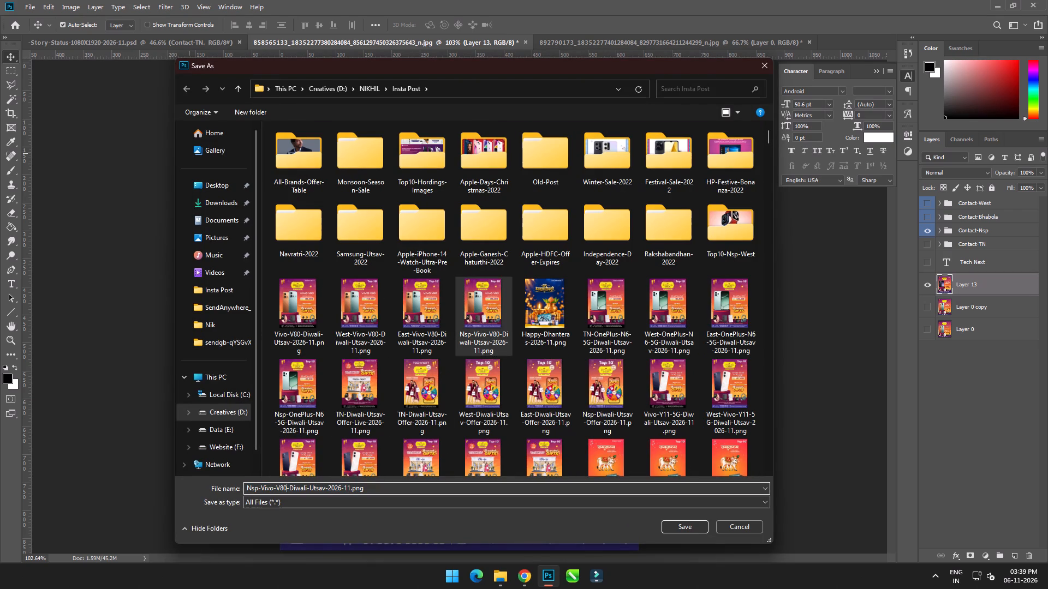
{"action": "left_click_drag", "start_coordinate": [285, 489], "coordinate": [262, 489]}
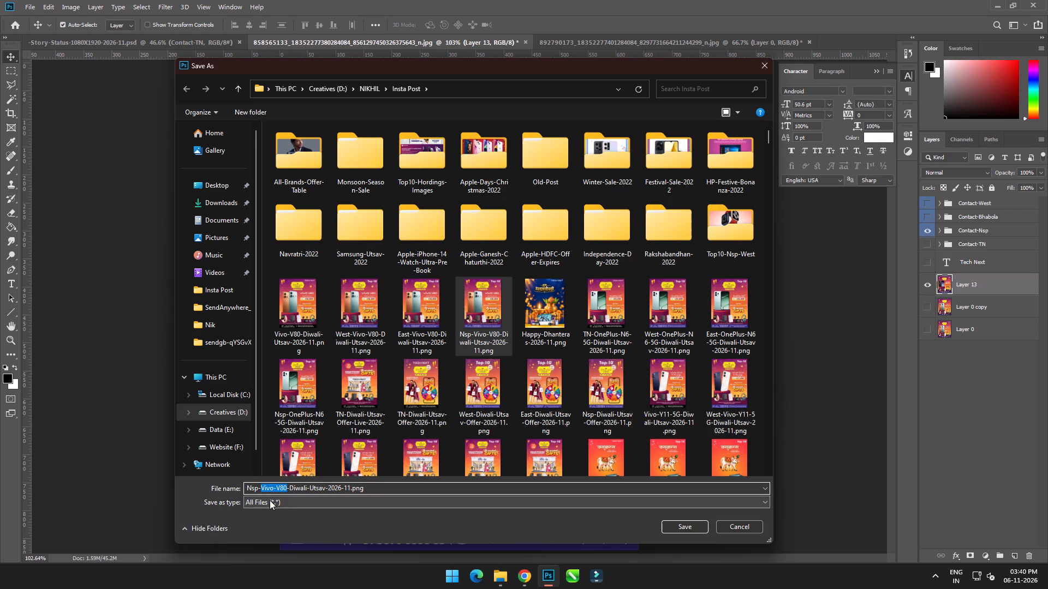
{"action": "type", "text": "OnePlus-CE"}
{"action": "type", "text": "6-"}
{"action": "type", "text": "Lite"}
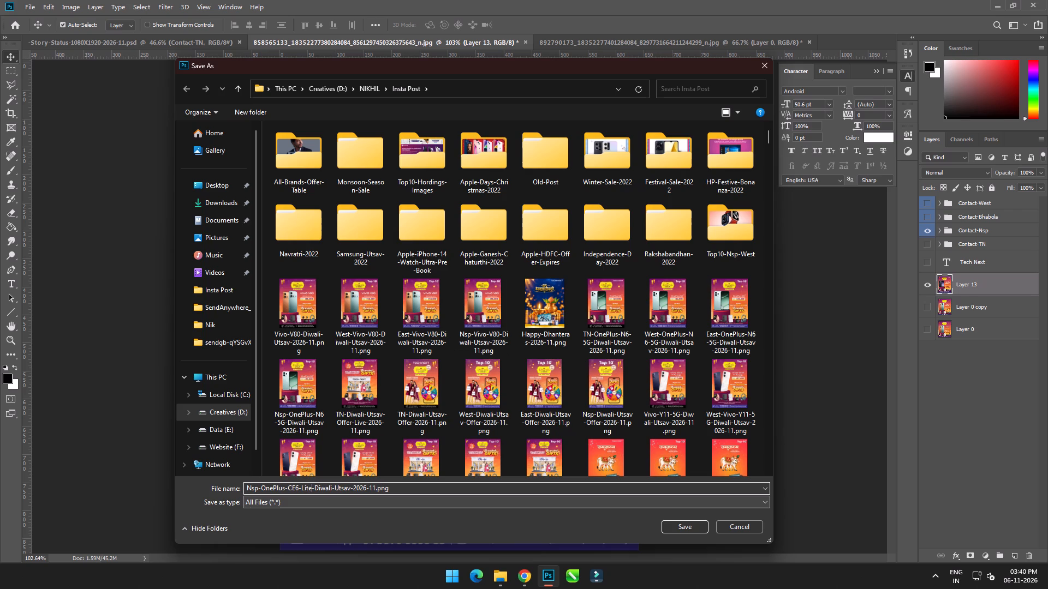
{"action": "key", "text": "ctrl+a"}
{"action": "key", "text": "ctrl+c"}
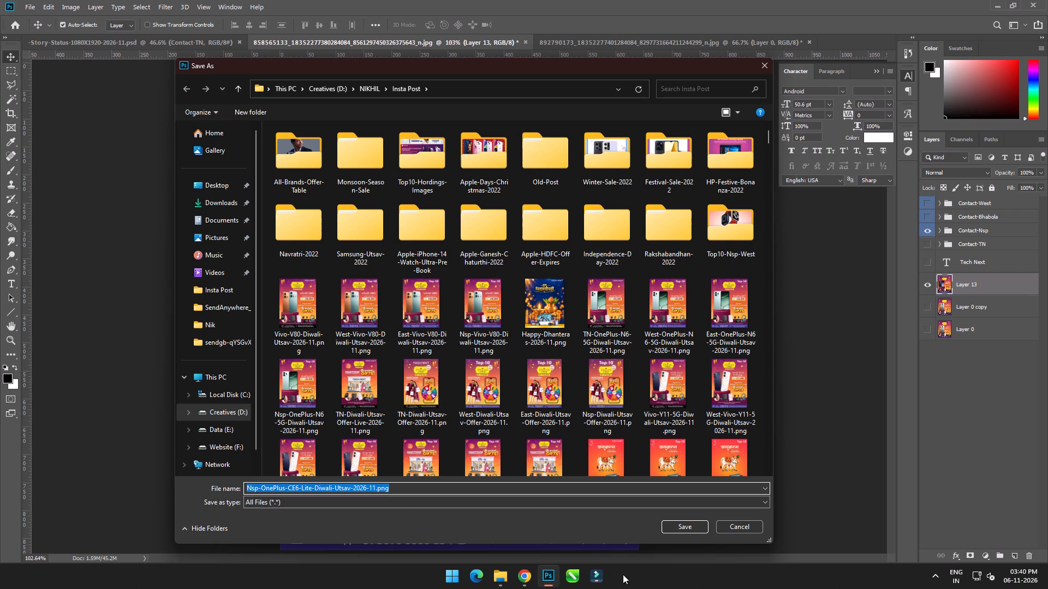
{"action": "left_click", "coordinate": [698, 524]}
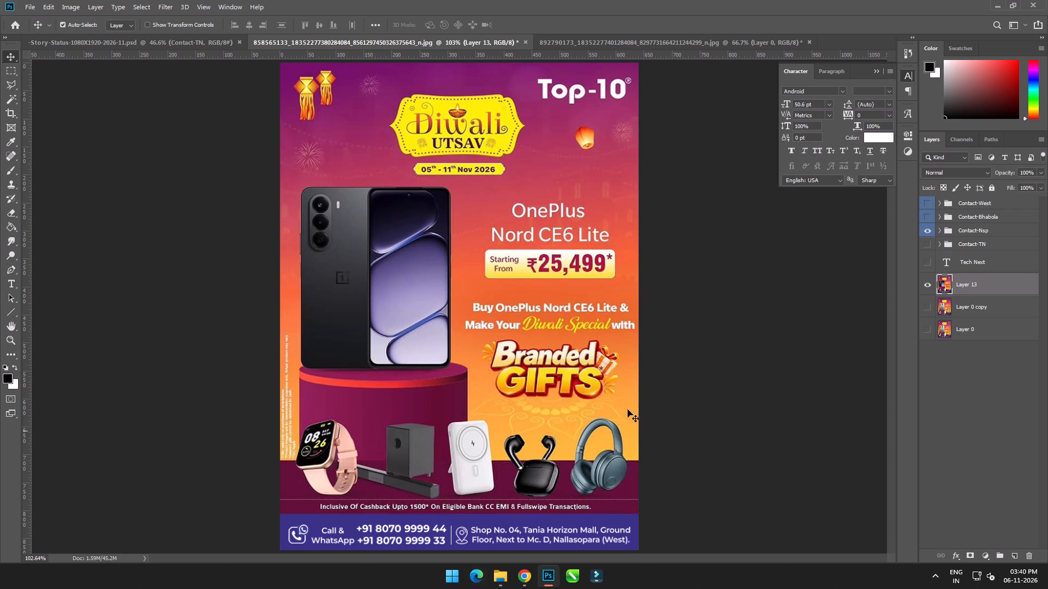
Hide the Contact-Nsp group and show the Contact-Bhabola group.
{"action": "left_click", "coordinate": [928, 231]}
{"action": "left_click", "coordinate": [928, 216]}
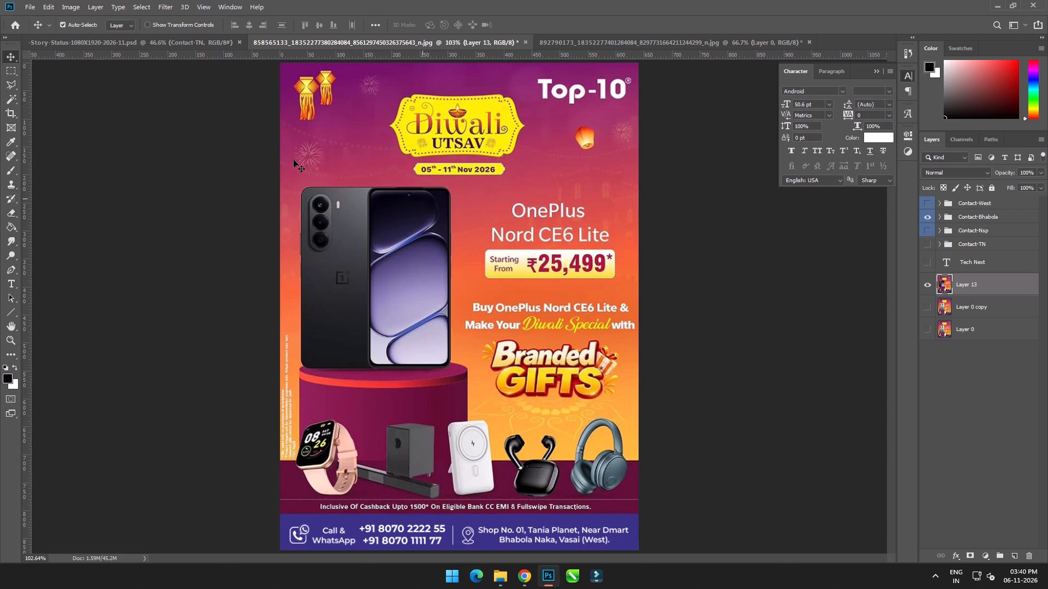
Quick-export the poster as East-OnePlus-CE6-Lite-Diwali-Utsav-2026-11.png in the Insta Post folder, adapting the Nsp file's name.
{"action": "left_click", "coordinate": [31, 3]}
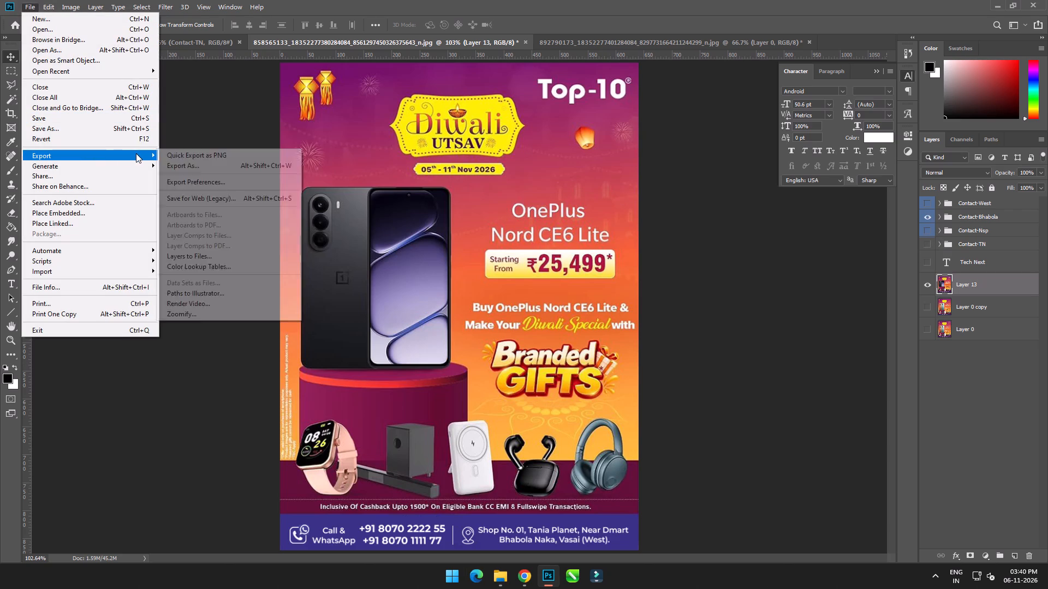
{"action": "left_click", "coordinate": [180, 153]}
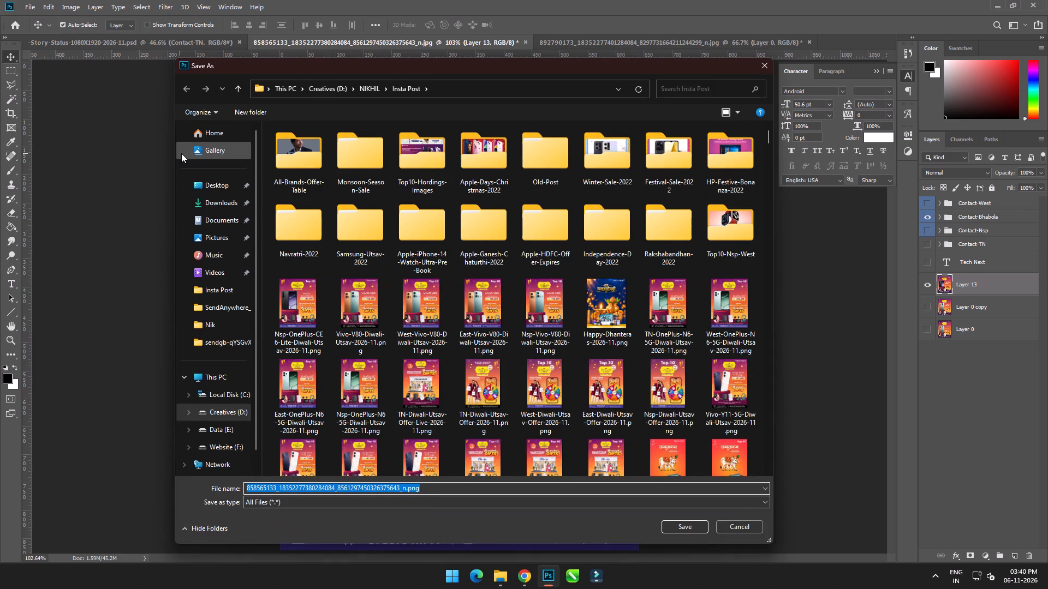
{"action": "left_click", "coordinate": [288, 294]}
{"action": "left_click", "coordinate": [350, 488]}
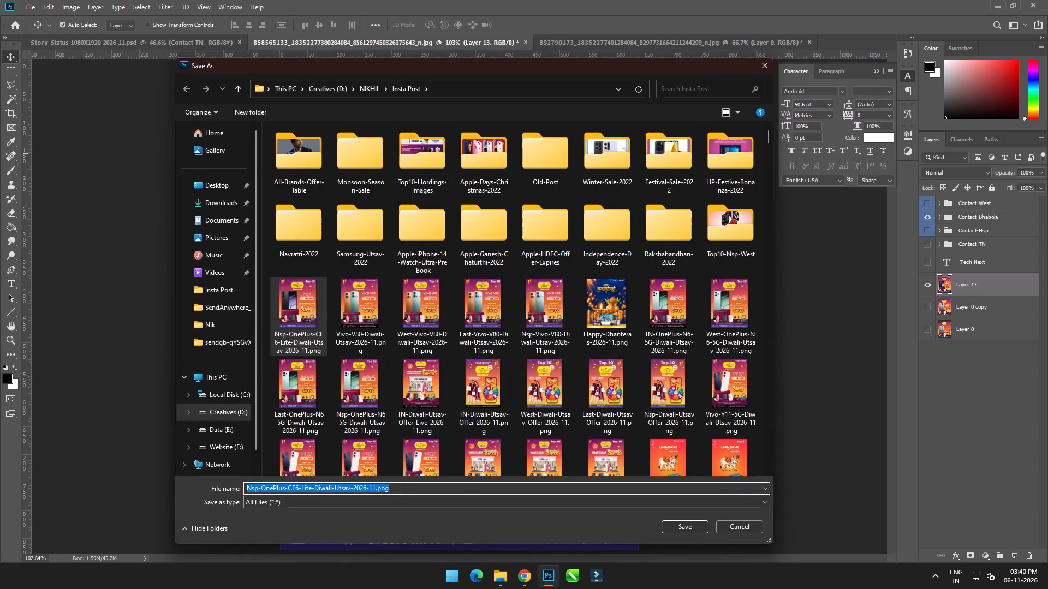
{"action": "key", "text": "Home"}
{"action": "key", "text": "Delete"}
{"action": "key", "text": "Delete"}
{"action": "key", "text": "Delete"}
{"action": "key", "text": "shift+e"}
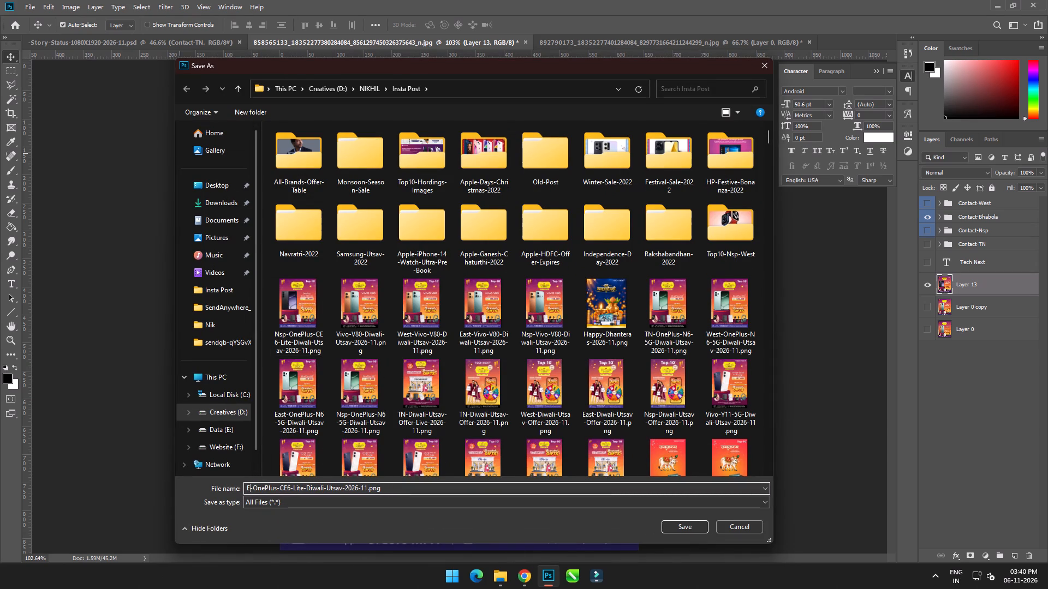
{"action": "type", "text": "as"}
{"action": "key", "text": "t"}
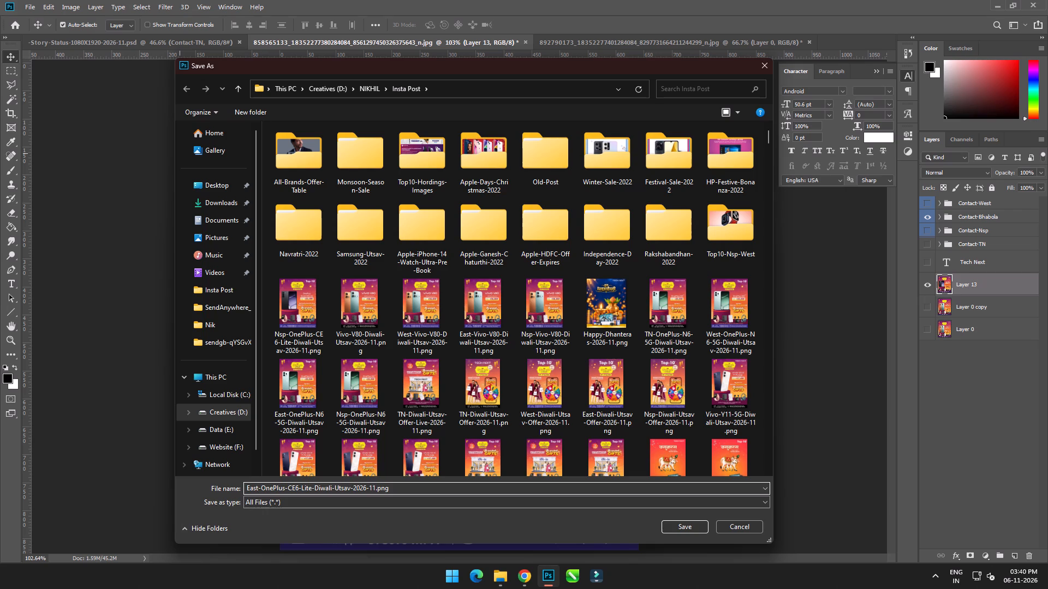
{"action": "key", "text": "Return"}
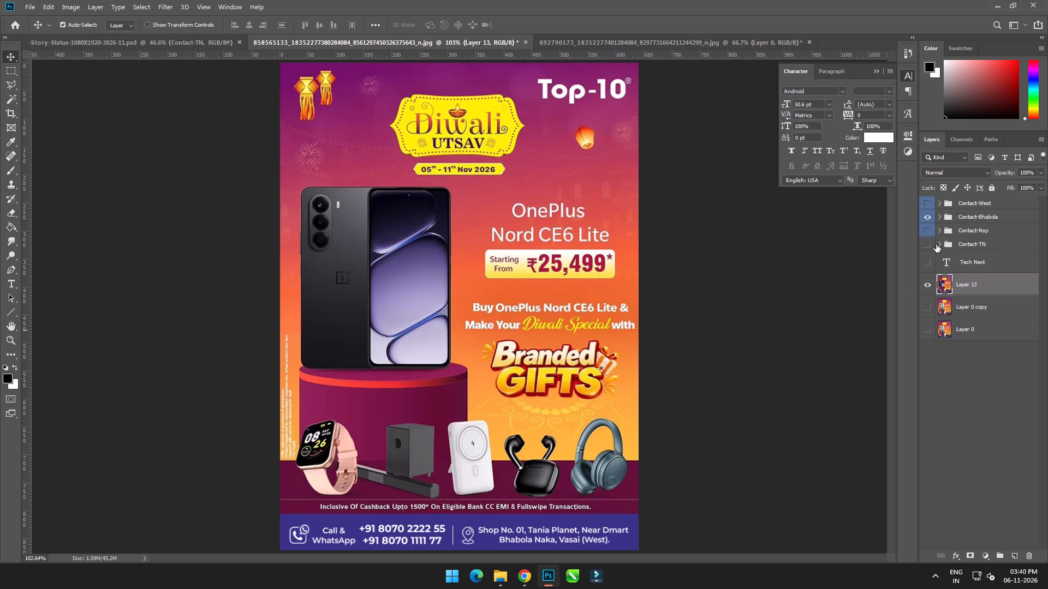
Hide the Contact-Bhabola group and show the Contact-West group.
{"action": "left_click", "coordinate": [927, 218]}
{"action": "left_click", "coordinate": [930, 205]}
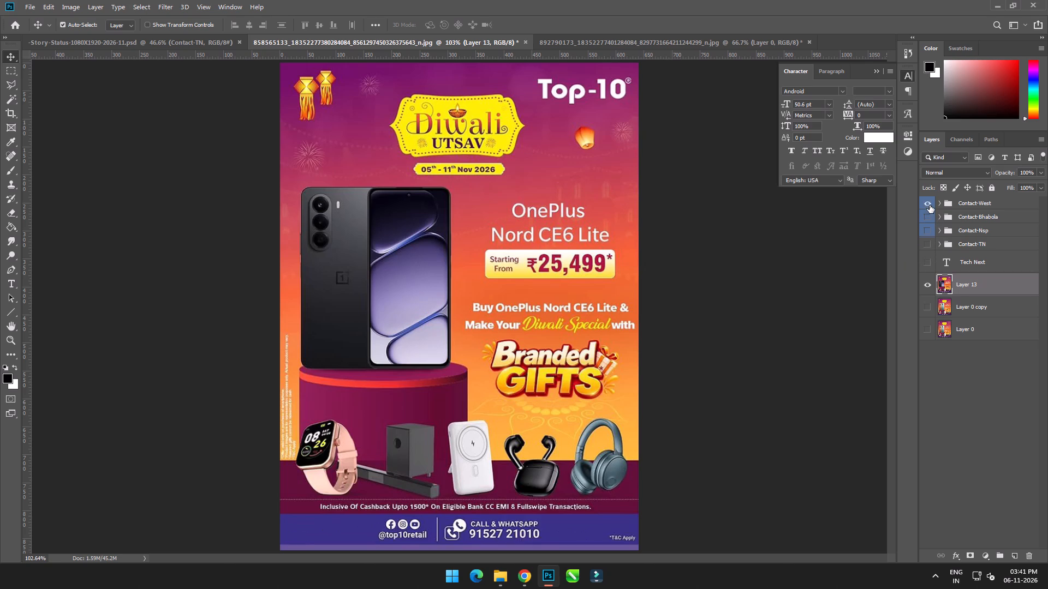
Quick-export the poster as West-OnePlus-CE6-Lite-Diwali-Utsav-2026-11.png in the Insta Post folder, adapting the East file's name.
{"action": "left_click", "coordinate": [22, 6]}
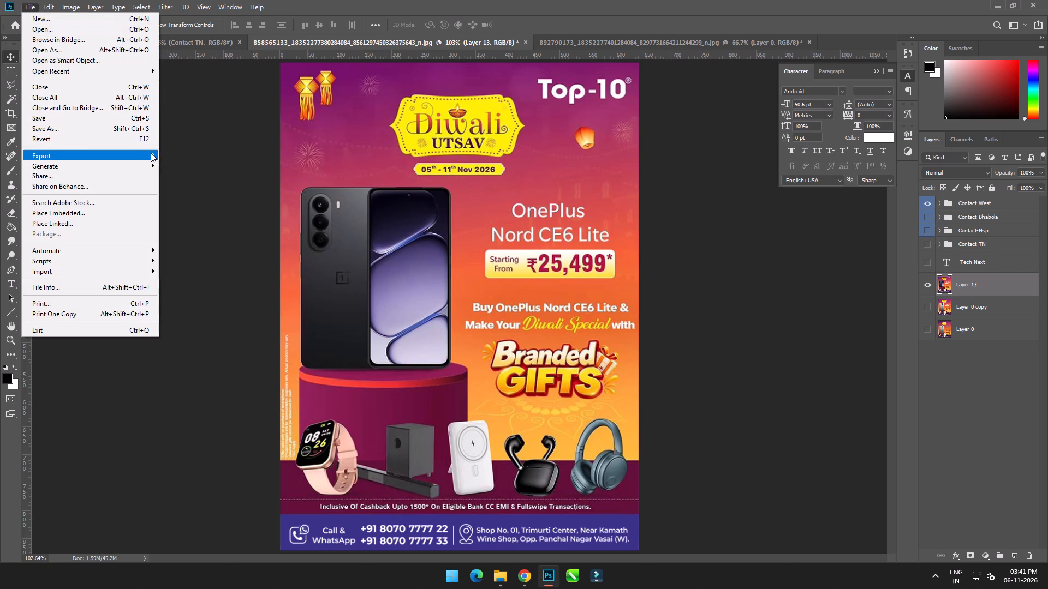
{"action": "left_click", "coordinate": [168, 154]}
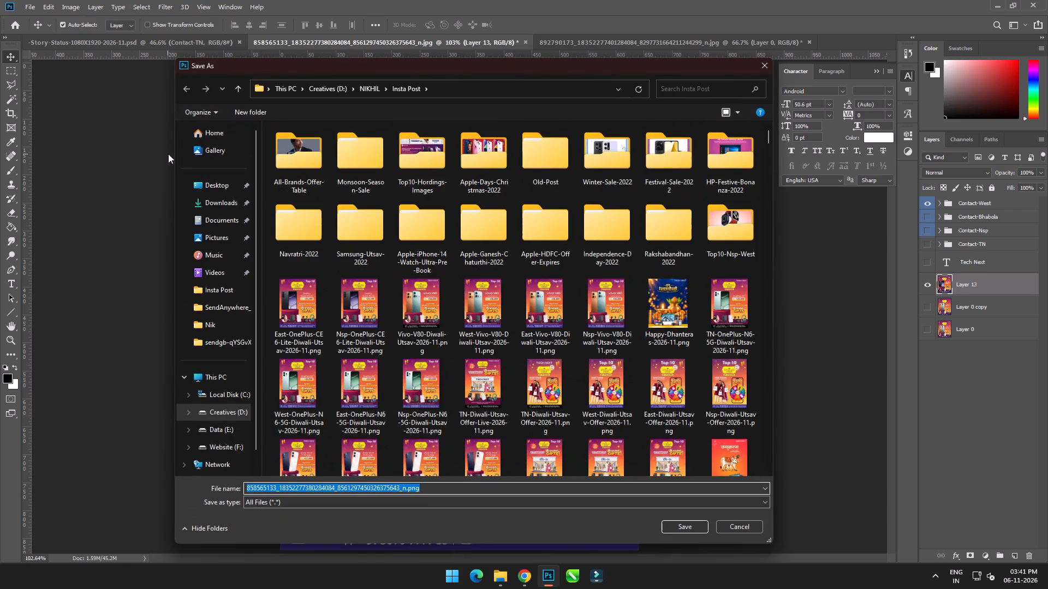
{"action": "left_click", "coordinate": [324, 304]}
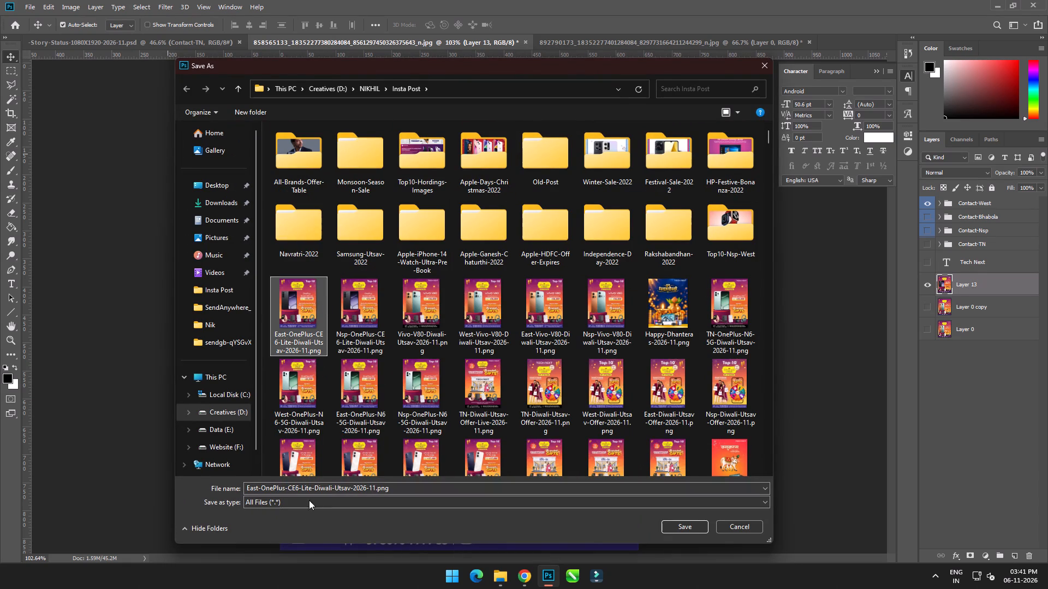
{"action": "left_click", "coordinate": [317, 489]}
{"action": "key", "text": "Home"}
{"action": "key", "text": "Delete"}
{"action": "key", "text": "Delete"}
{"action": "key", "text": "Delete"}
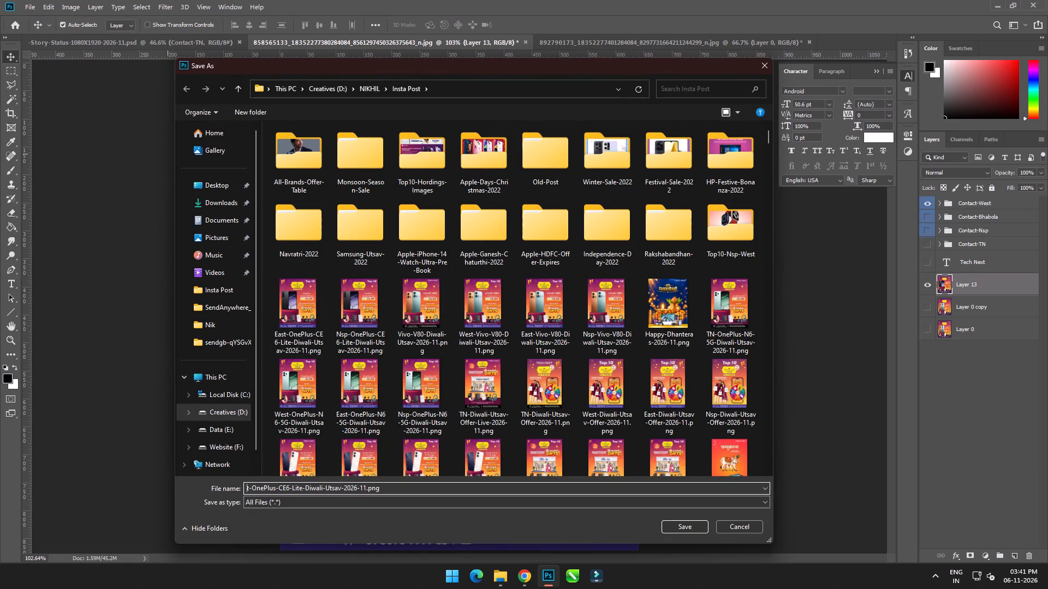
{"action": "type", "text": "Wes"}
{"action": "key", "text": "Return"}
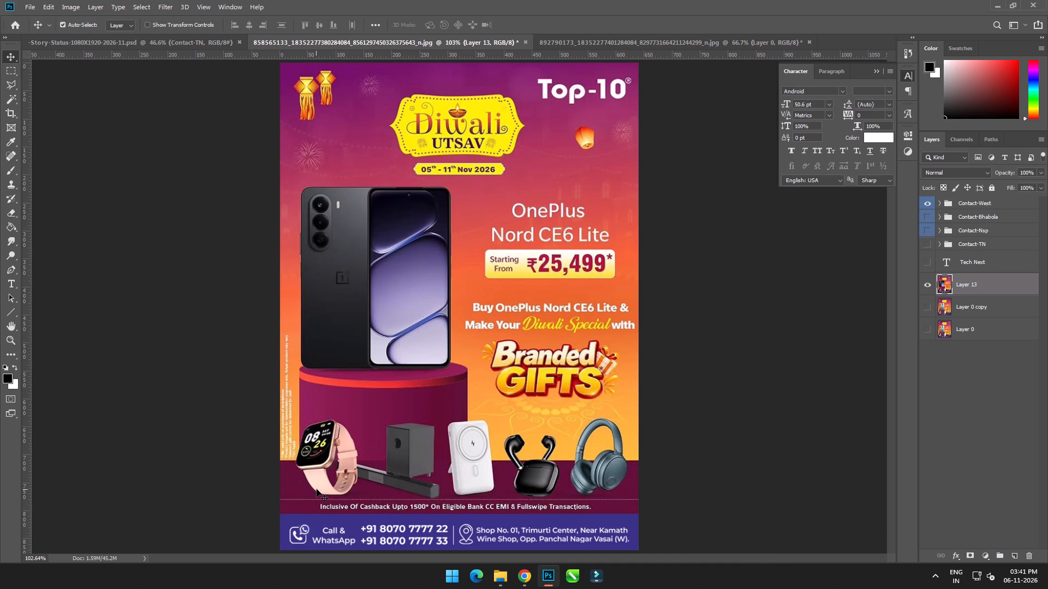
Hide the Contact-West group and show the Contact-TN group.
{"action": "left_click", "coordinate": [926, 205]}
{"action": "left_click", "coordinate": [931, 247]}
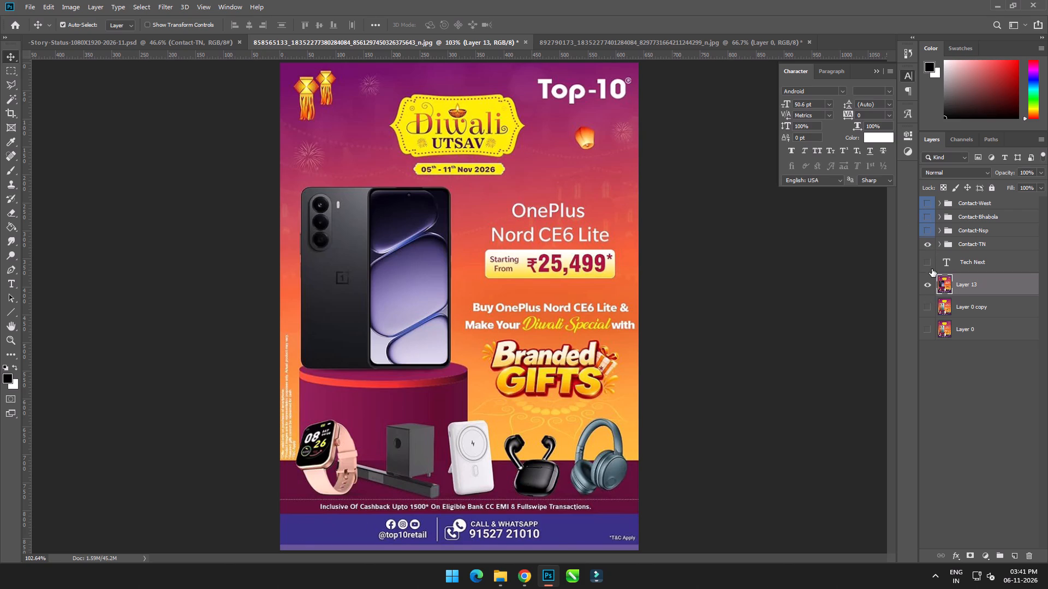
Duplicate the OnePlus poster layer, Layer 13, and hide the original.
{"action": "key", "text": "ctrl+j"}
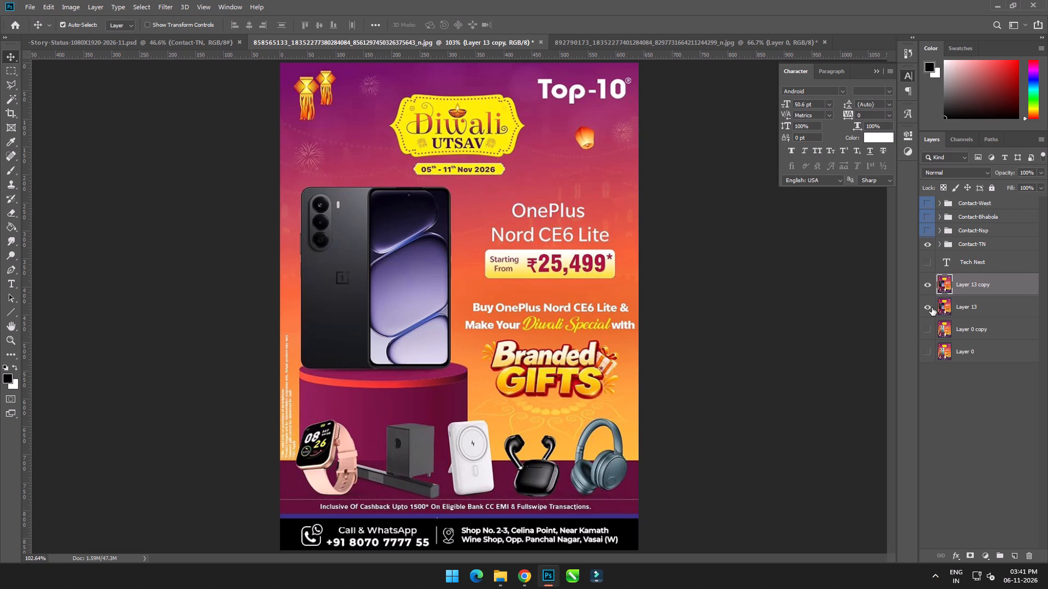
{"action": "left_click", "coordinate": [930, 307]}
Select the Top-10 logo on the duplicated poster layer with a marquee of about 173 x 51 px and remove it with Content-Aware Fill.
{"action": "key", "text": "j"}
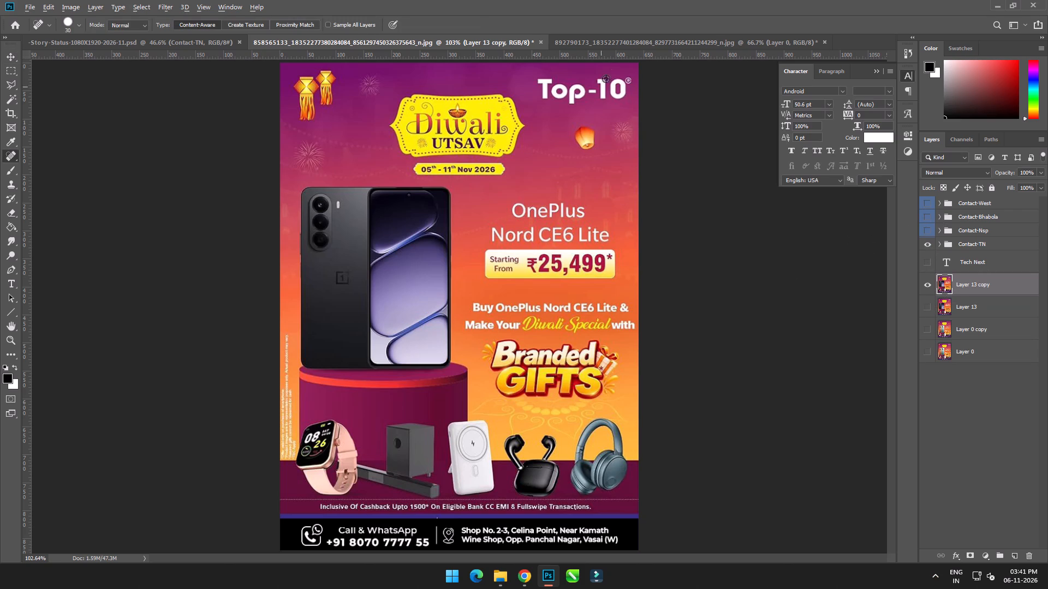
{"action": "scroll", "coordinate": [609, 72], "scroll_direction": "up", "scroll_amount": 17, "text": "alt"}
{"action": "key", "text": "m"}
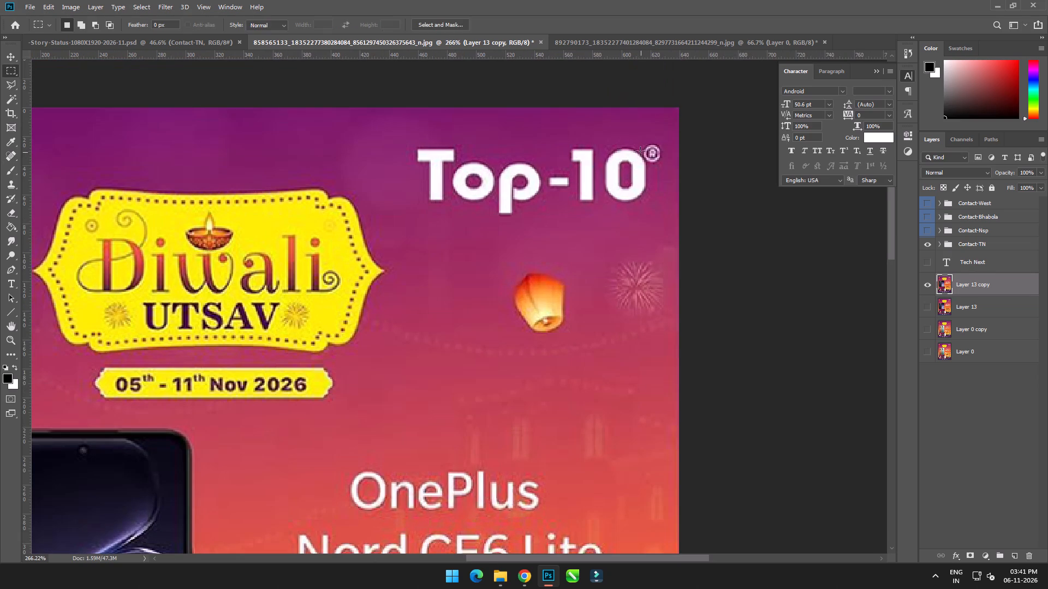
{"action": "left_click_drag", "start_coordinate": [412, 142], "coordinate": [610, 204]}
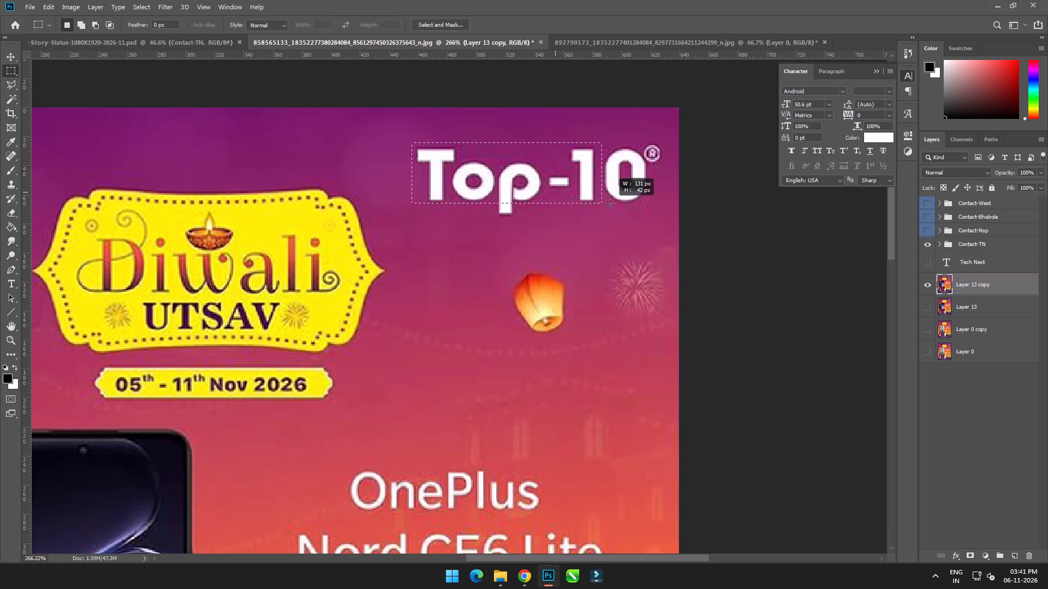
{"action": "left_click_drag", "start_coordinate": [610, 204], "coordinate": [662, 215]}
{"action": "scroll", "coordinate": [662, 215], "scroll_direction": "up", "scroll_amount": 1}
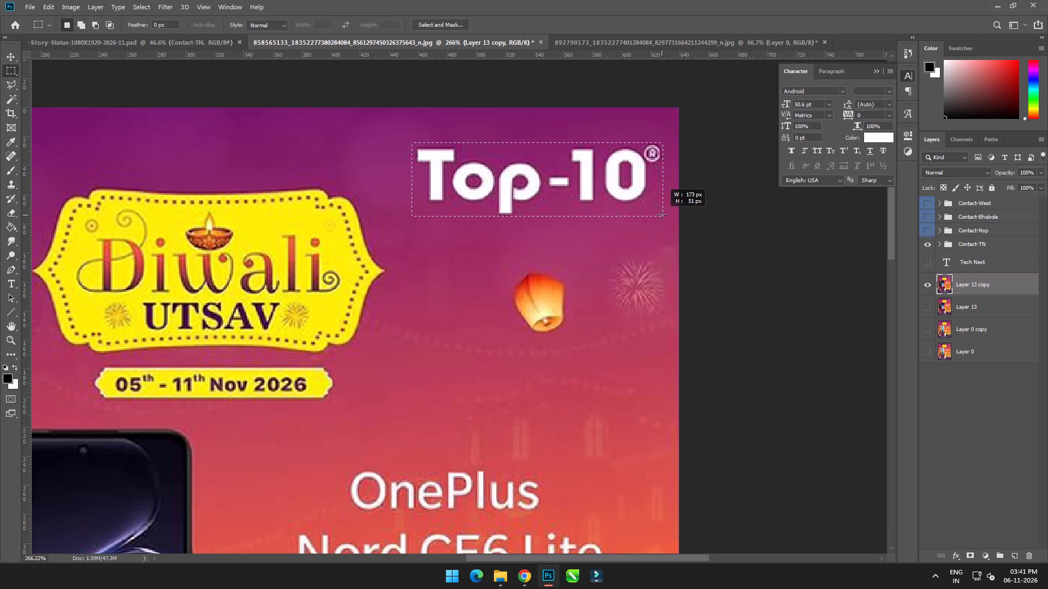
{"action": "left_click_drag", "start_coordinate": [662, 215], "coordinate": [663, 216]}
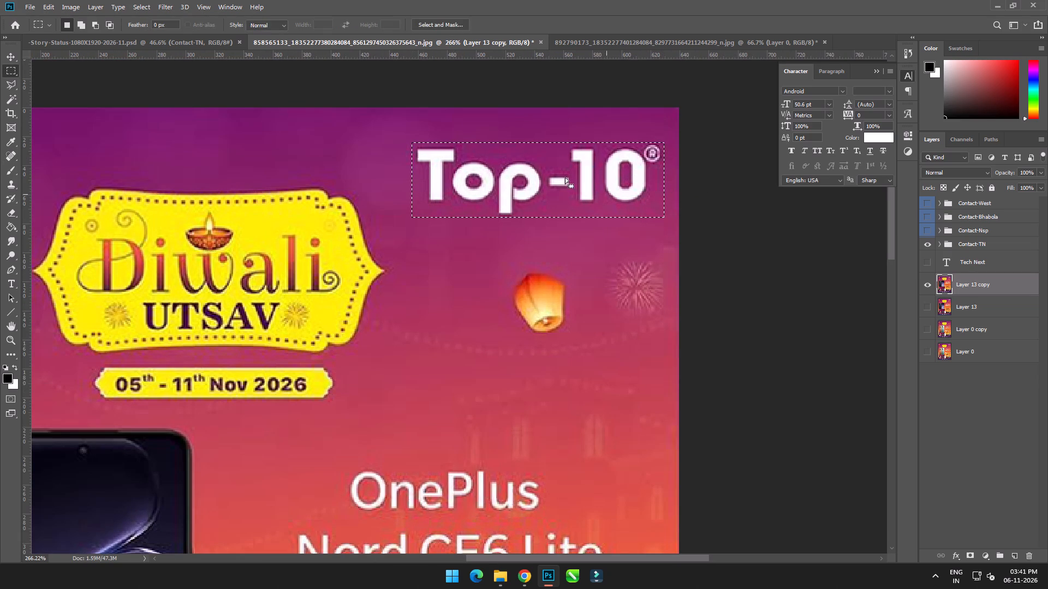
{"action": "left_click", "coordinate": [44, 6]}
{"action": "left_click", "coordinate": [103, 199]}
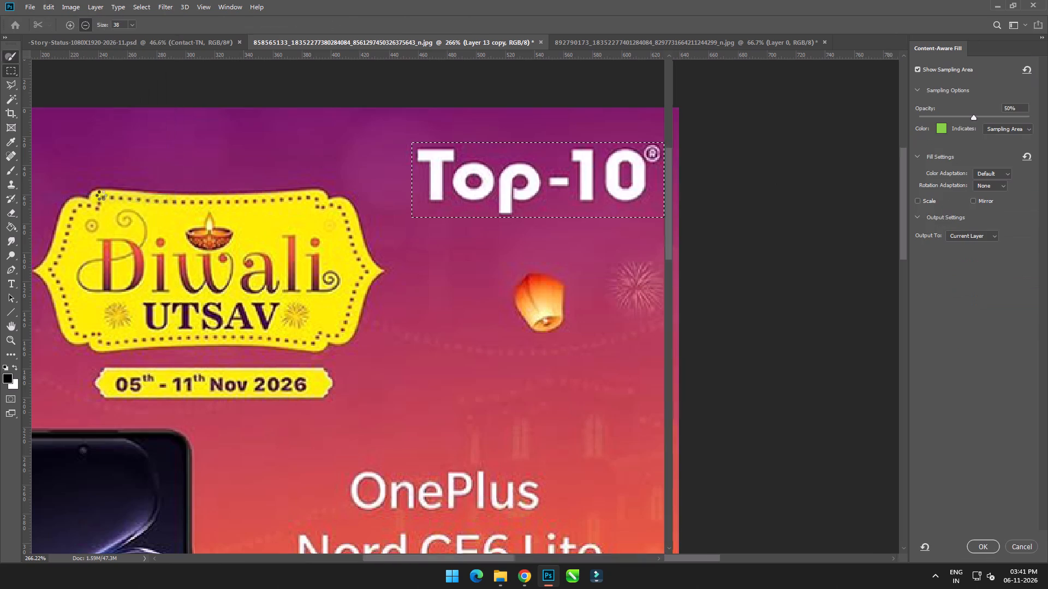
{"action": "left_click", "coordinate": [993, 546]}
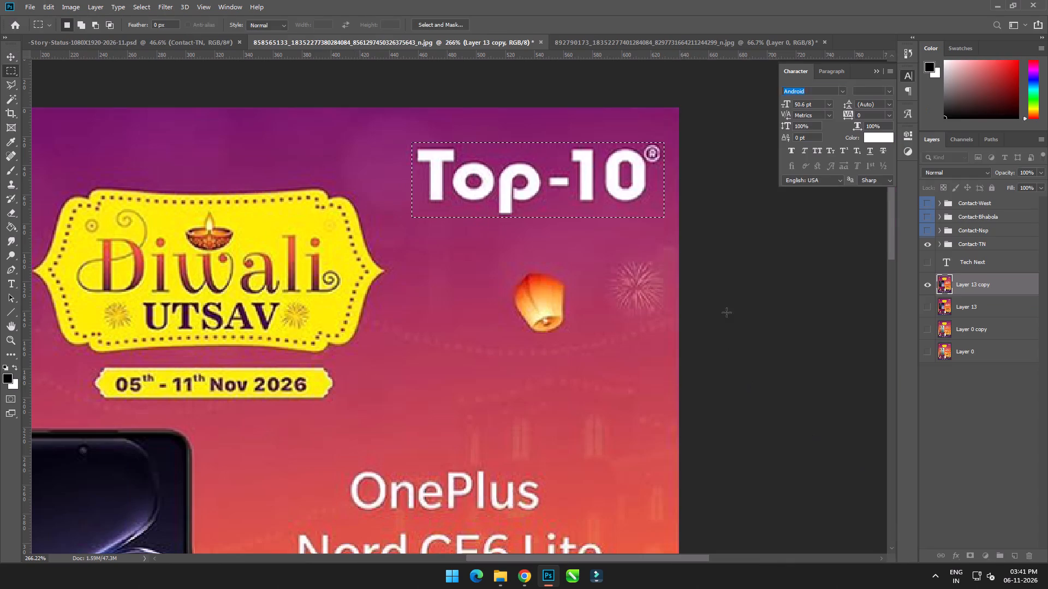
Deselect the marquee and remove the stray firework left where the Top-10 logo was with the Spot Healing Brush.
{"action": "left_click", "coordinate": [669, 118]}
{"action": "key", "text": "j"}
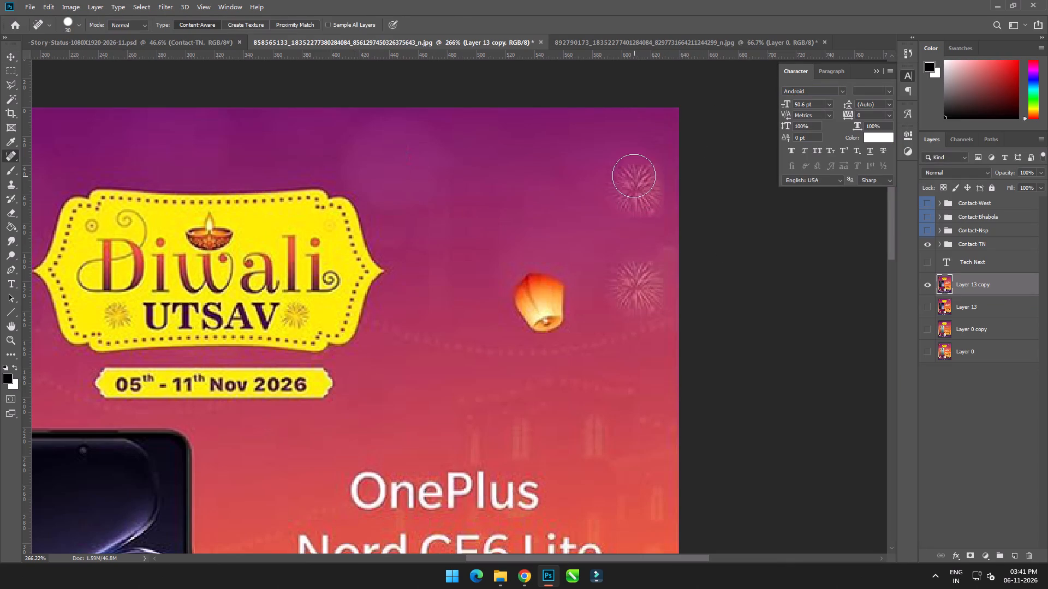
{"action": "left_click_drag", "start_coordinate": [628, 176], "coordinate": [617, 165]}
Show the Tech Next text layer on the poster.
{"action": "left_click", "coordinate": [928, 266]}
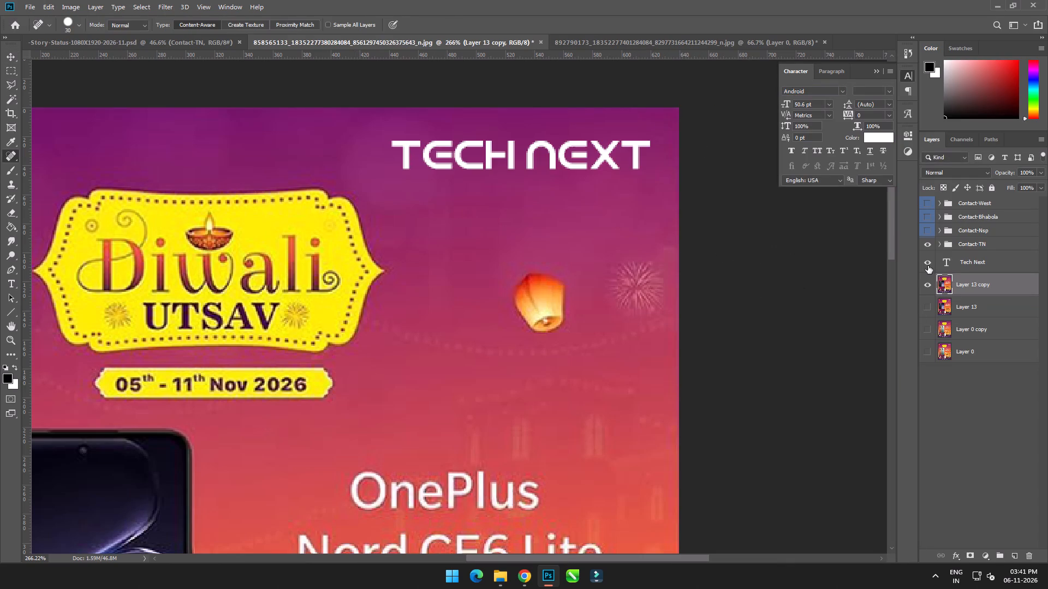
Select the poster's bottom strip with a marquee starting just below the cashback line and delete the blue band from Layer 13 copy.
{"action": "key", "text": "ctrl+0"}
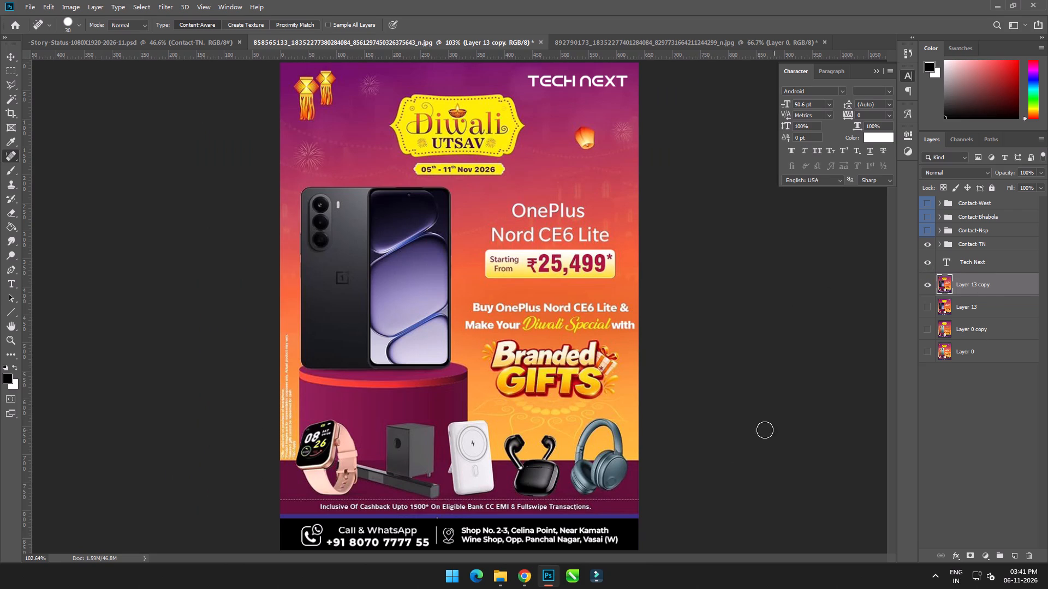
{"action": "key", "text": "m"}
{"action": "scroll", "coordinate": [497, 541], "scroll_direction": "up", "scroll_amount": 4, "text": "alt"}
{"action": "scroll", "coordinate": [506, 450], "scroll_direction": "down", "scroll_amount": 8}
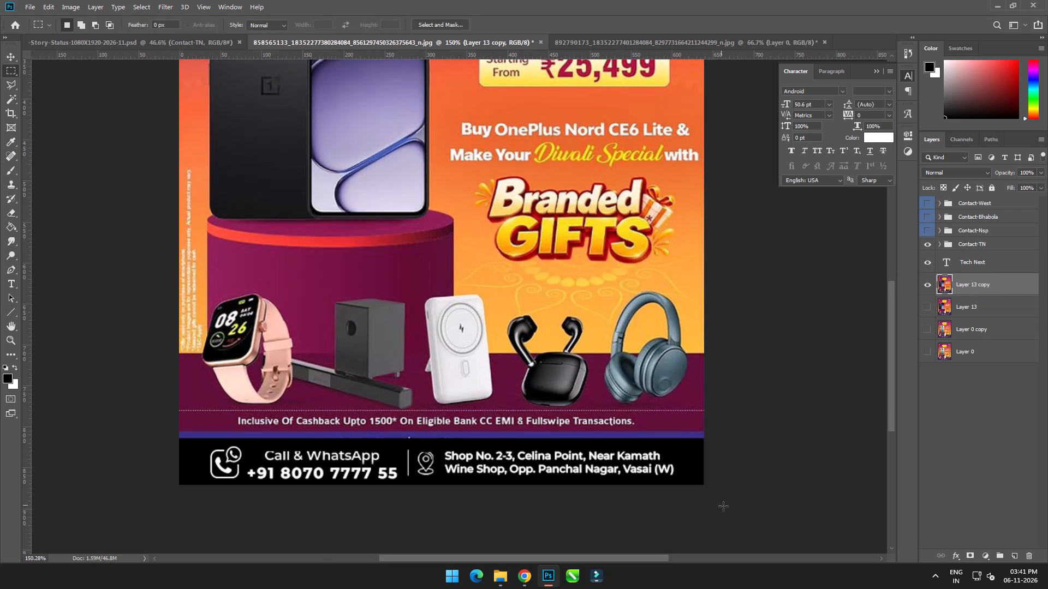
{"action": "left_click_drag", "start_coordinate": [723, 506], "coordinate": [76, 426]}
{"action": "scroll", "coordinate": [239, 448], "scroll_direction": "up", "scroll_amount": 13}
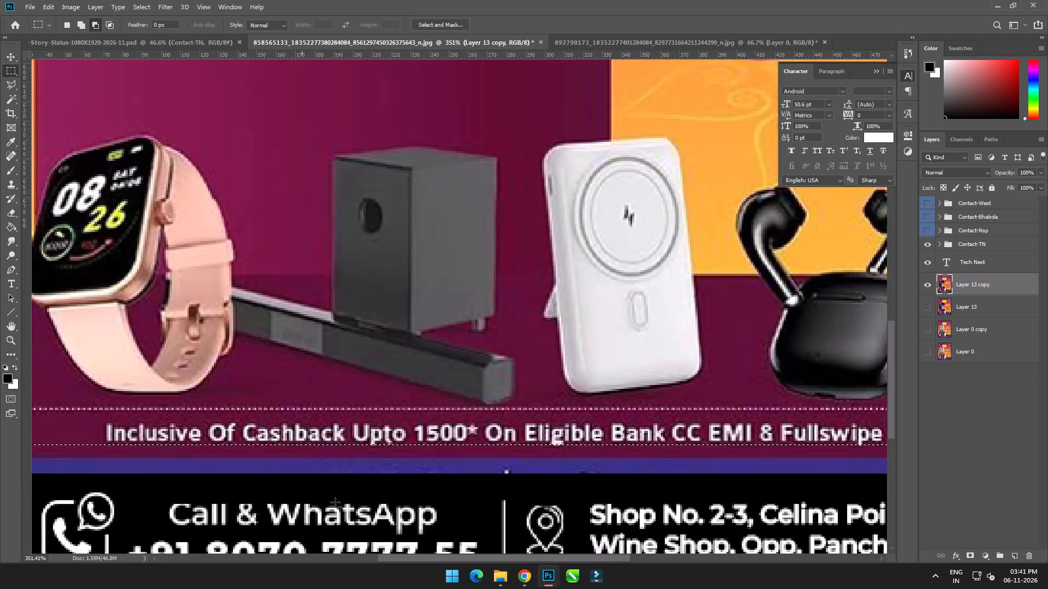
{"action": "scroll", "coordinate": [335, 502], "scroll_direction": "up", "scroll_amount": 4}
{"action": "key", "text": "Down"}
{"action": "key", "text": "Down"}
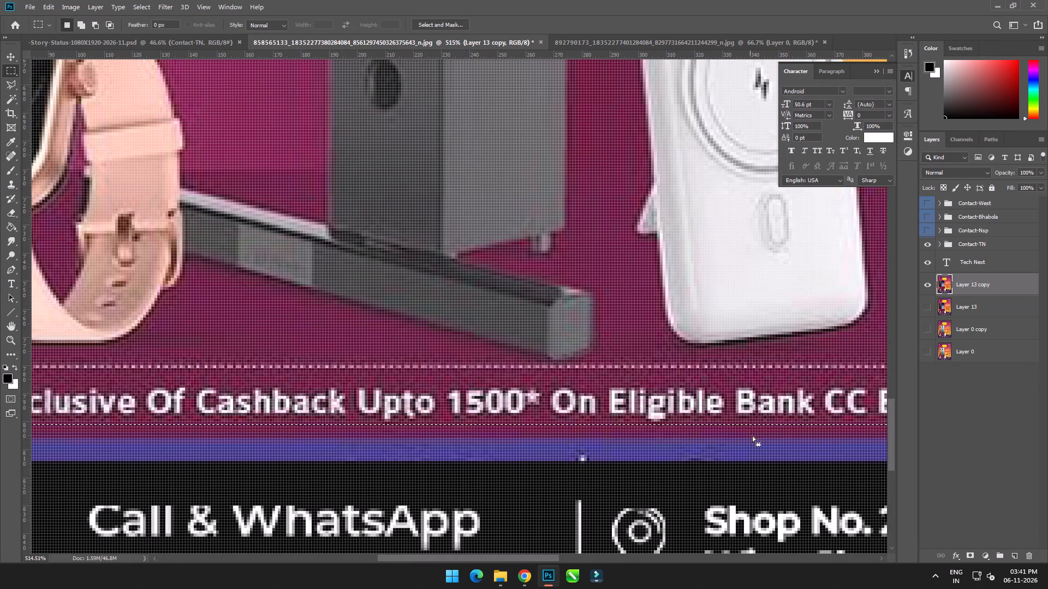
{"action": "left_click_drag", "start_coordinate": [890, 406], "coordinate": [891, 420]}
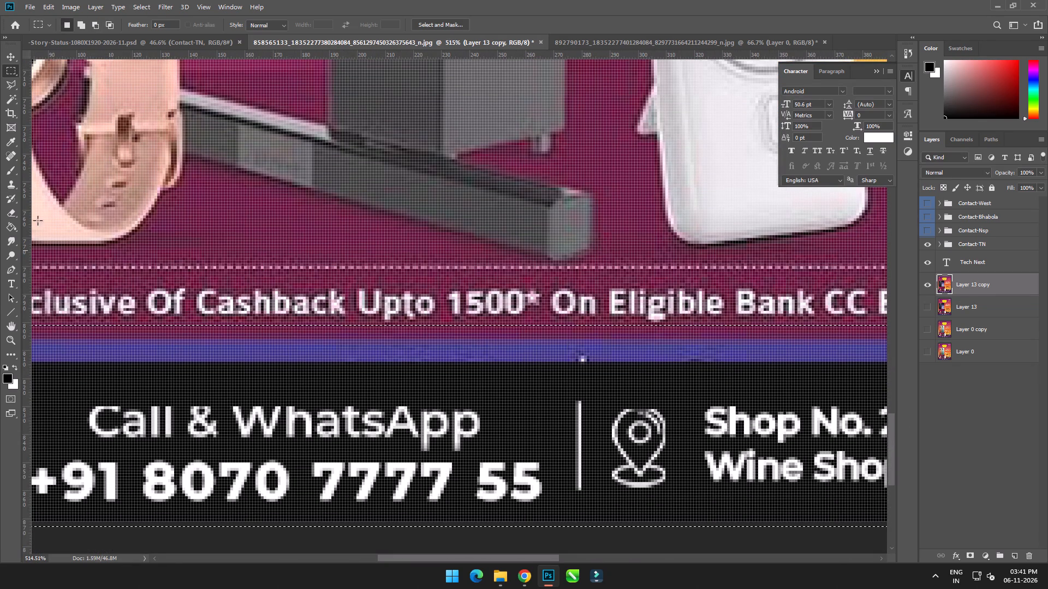
{"action": "left_click", "coordinate": [8, 71]}
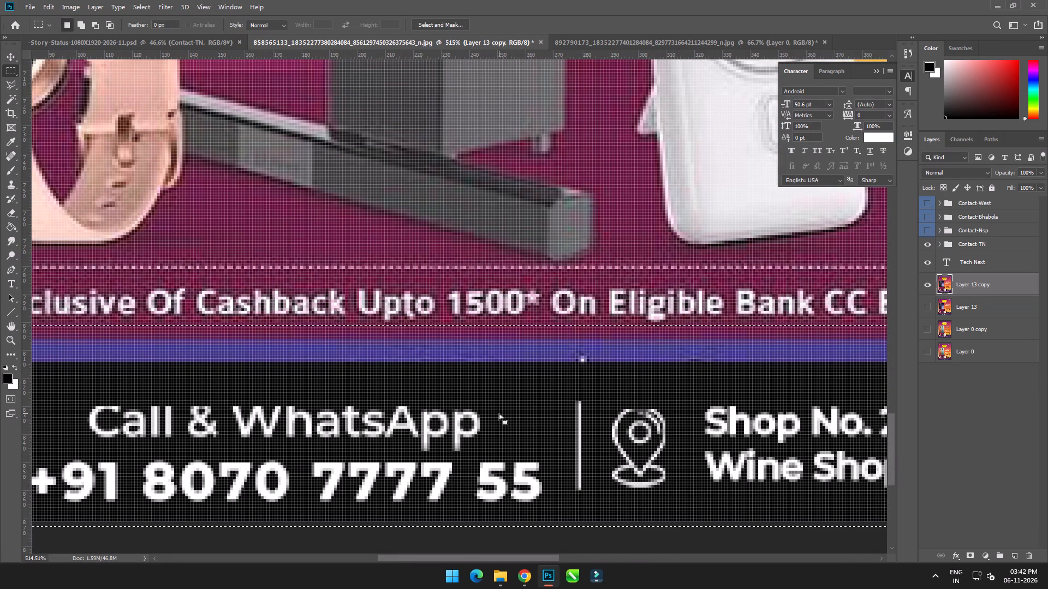
{"action": "key", "text": "Down"}
{"action": "key", "text": "Down"}
{"action": "key", "text": "Down"}
{"action": "key", "text": "Down"}
{"action": "key", "text": "Down"}
{"action": "key", "text": "Down"}
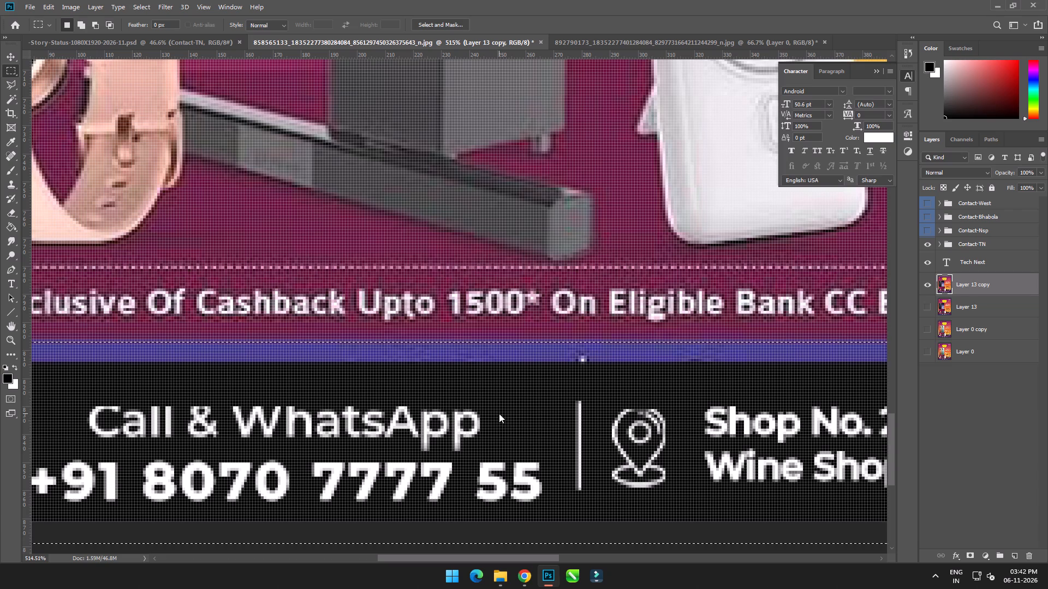
{"action": "key", "text": "Up"}
{"action": "key", "text": "Up"}
{"action": "key", "text": "Delete"}
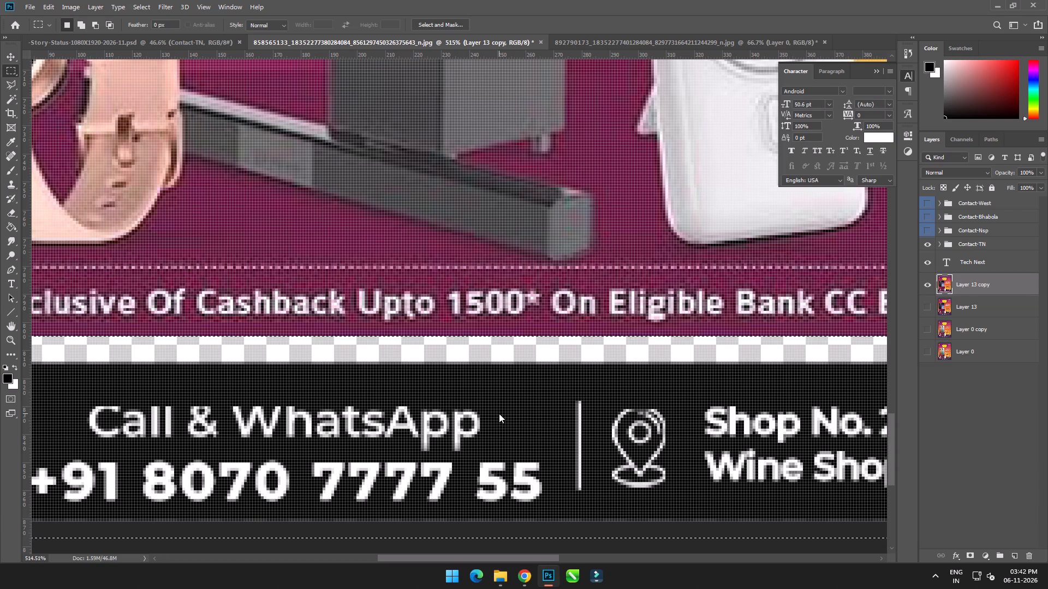
Fill the cleared strip behind the contact details with black using the Paint Bucket and deselect it.
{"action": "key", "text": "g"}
{"action": "left_click", "coordinate": [495, 384], "text": "alt"}
{"action": "left_click", "coordinate": [493, 356]}
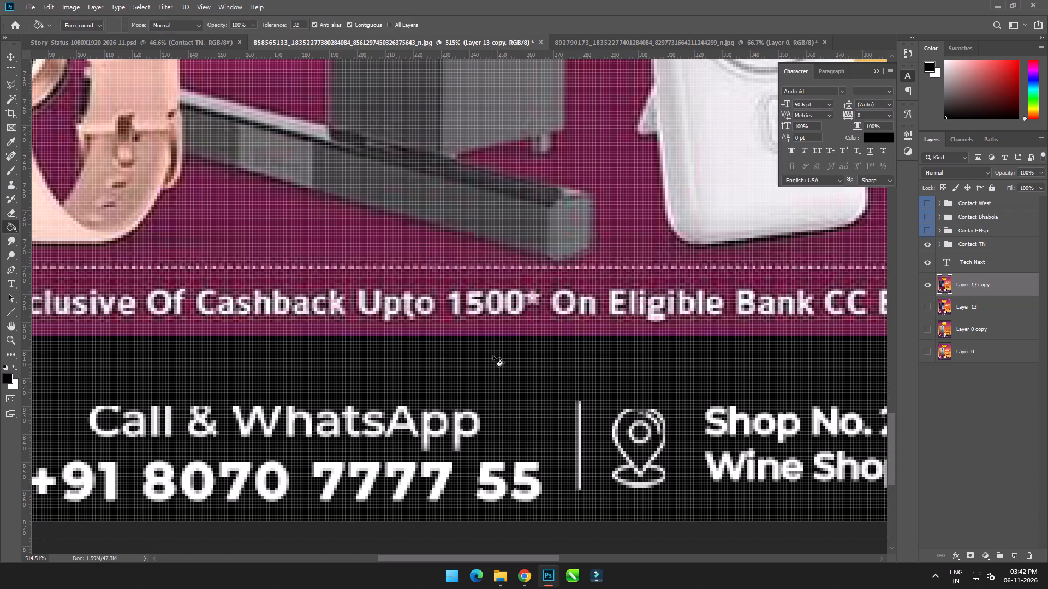
{"action": "left_click", "coordinate": [493, 356]}
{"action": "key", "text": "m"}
{"action": "left_click", "coordinate": [489, 318]}
{"action": "key", "text": "ctrl+0"}
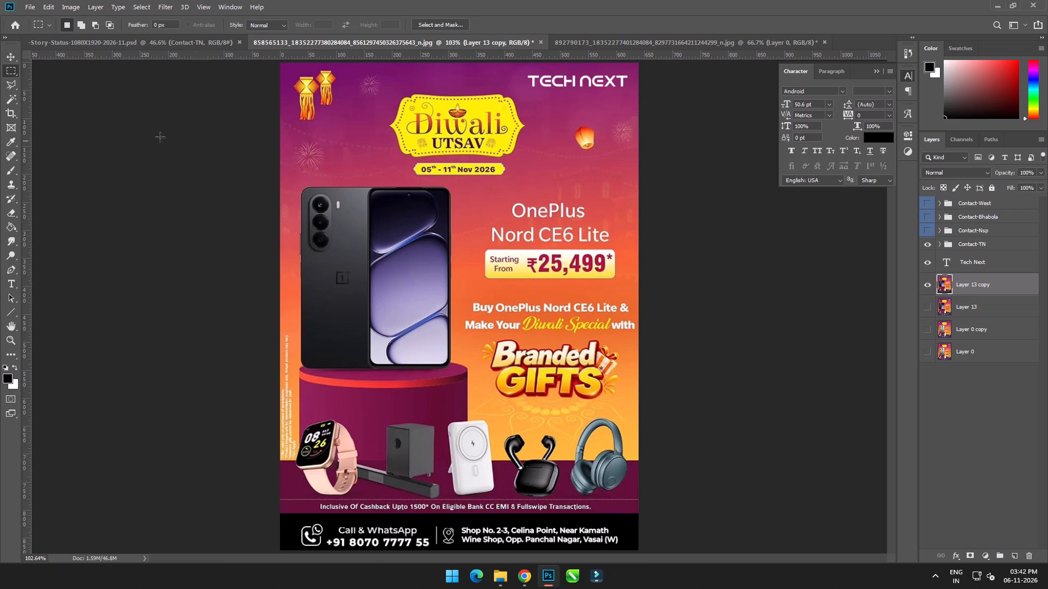
Quick-export the Tech Next poster as OnePlus-CE6-Lite-Diwali-Utsav-2026-11.png in the Insta Post folder, dropping the prefix from the West file's name.
{"action": "left_click", "coordinate": [6, 61]}
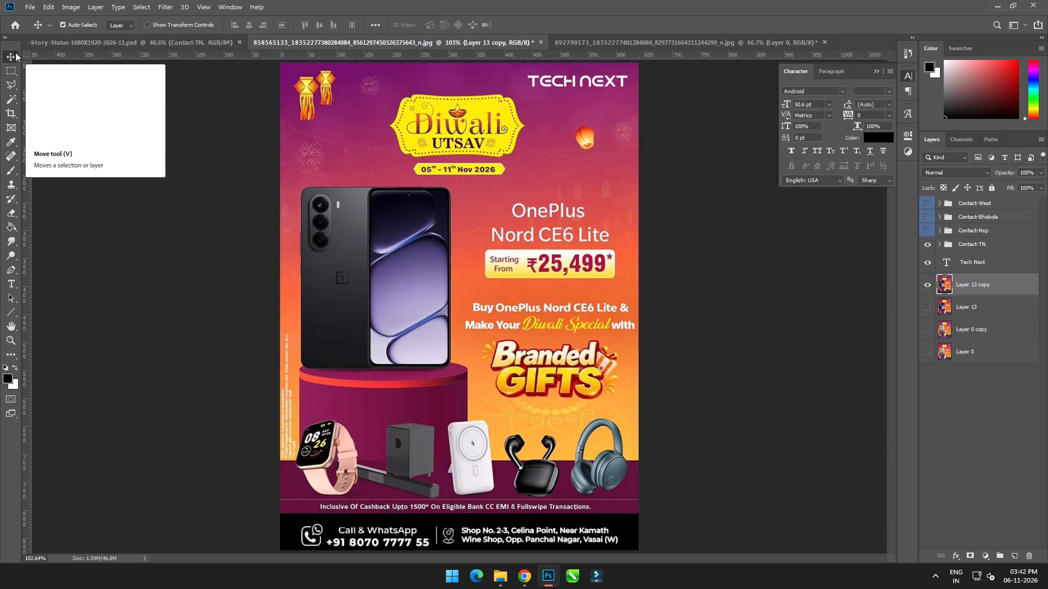
{"action": "left_click", "coordinate": [31, 5]}
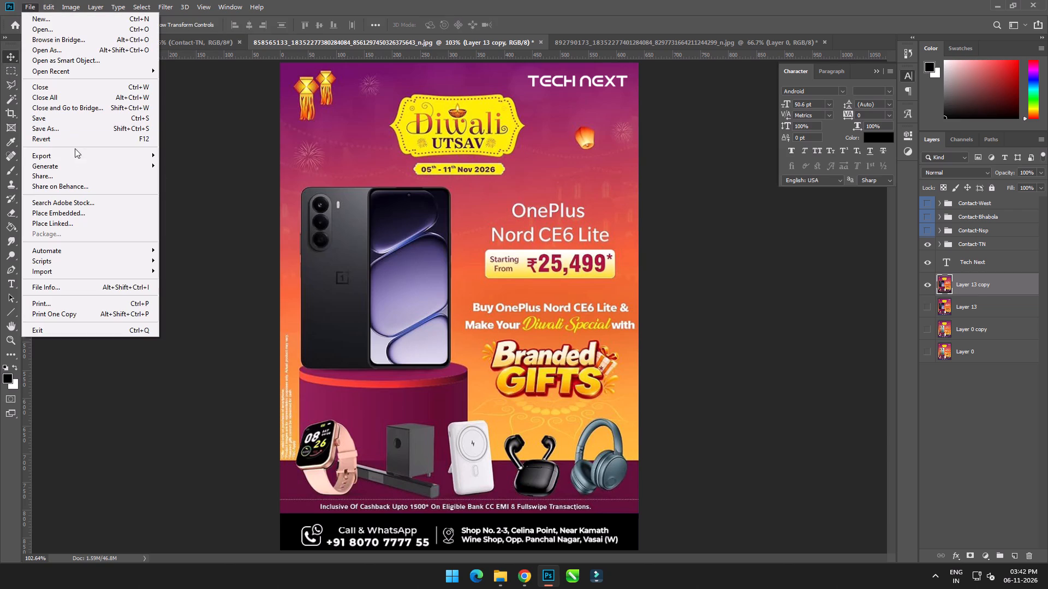
{"action": "left_click", "coordinate": [169, 154]}
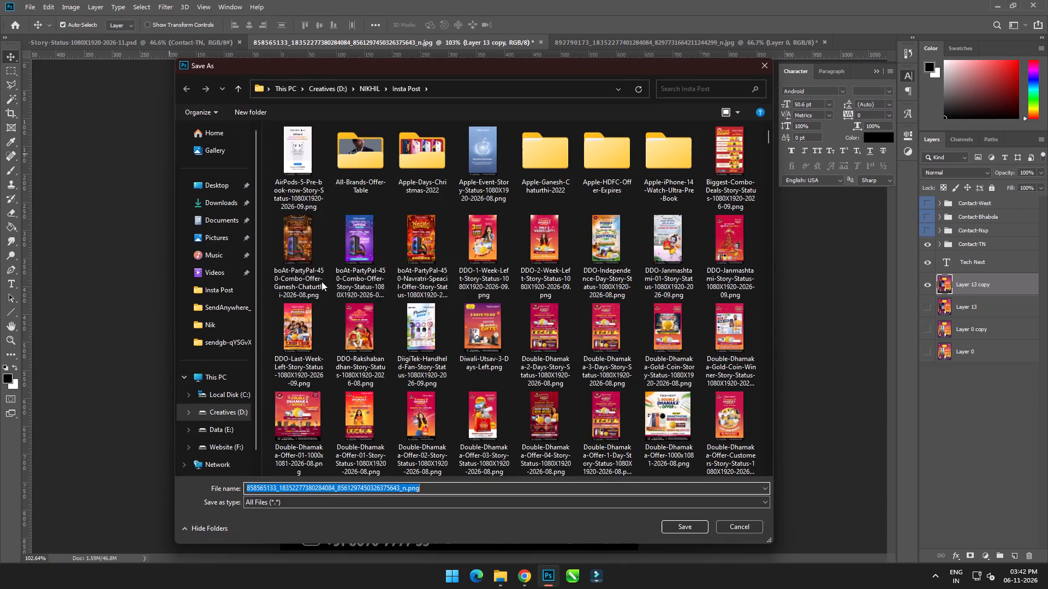
{"action": "left_click", "coordinate": [311, 299]}
{"action": "left_click", "coordinate": [293, 488]}
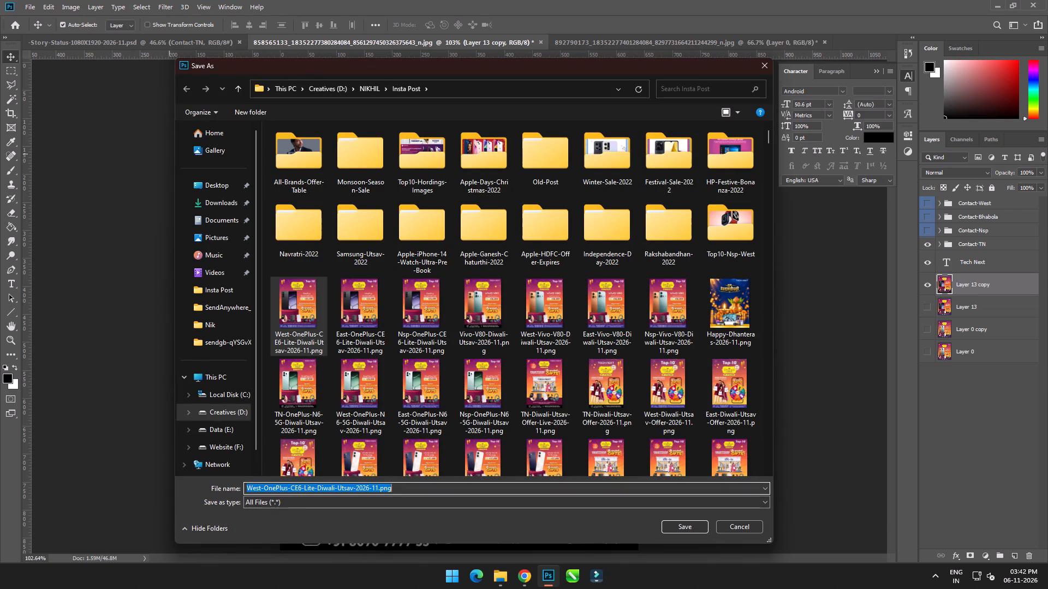
{"action": "key", "text": "Home"}
{"action": "key", "text": "Delete"}
{"action": "key", "text": "Delete"}
{"action": "key", "text": "Delete"}
{"action": "key", "text": "Delete"}
{"action": "key", "text": "Delete"}
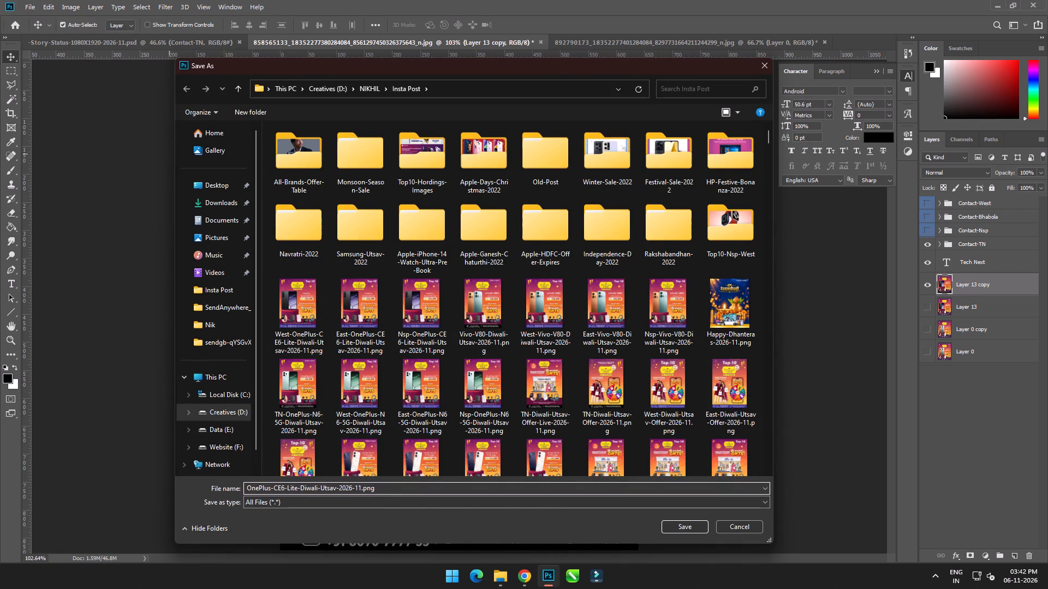
{"action": "key", "text": "Return"}
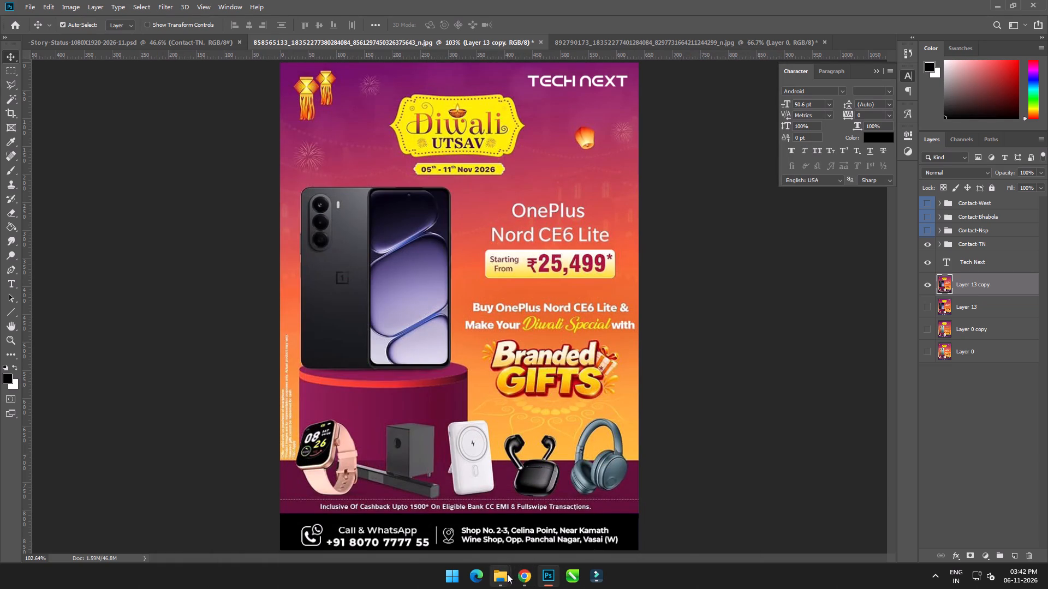
Switch to the Insta Post folder in File Explorer and refresh it to check the exported OnePlus poster.
{"action": "left_click", "coordinate": [507, 574]}
{"action": "left_click", "coordinate": [412, 509]}
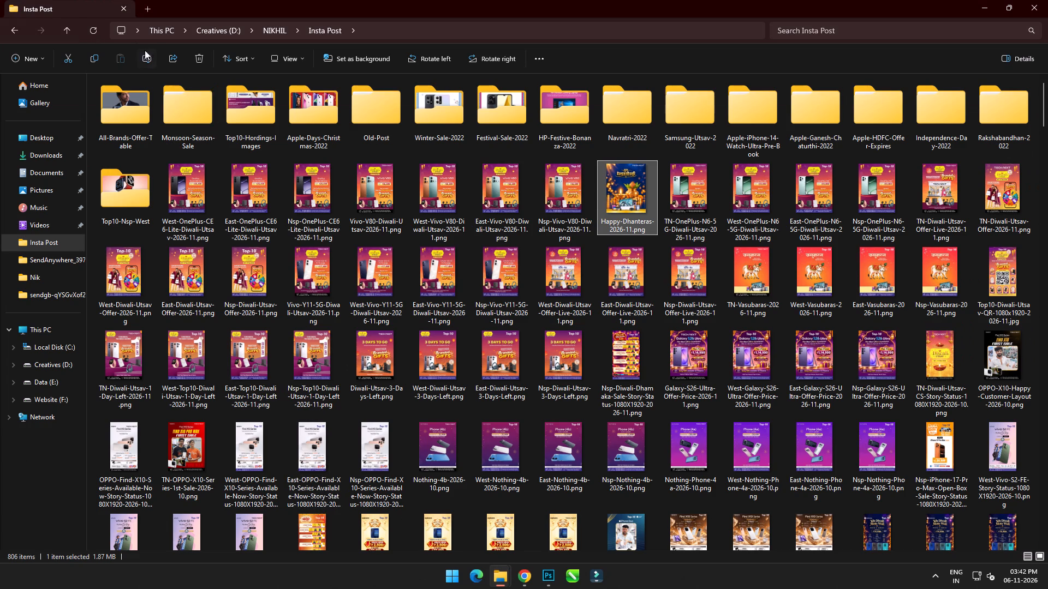
{"action": "left_click", "coordinate": [98, 31]}
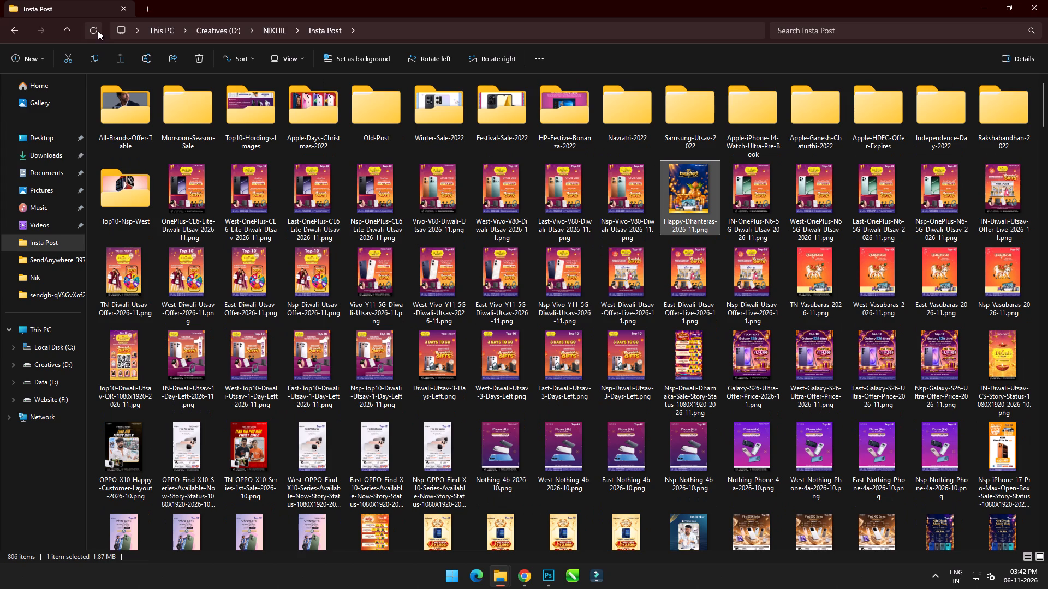
Switch to Chrome and reload the top10retail Instagram profile to check its posts.
{"action": "left_click", "coordinate": [527, 579]}
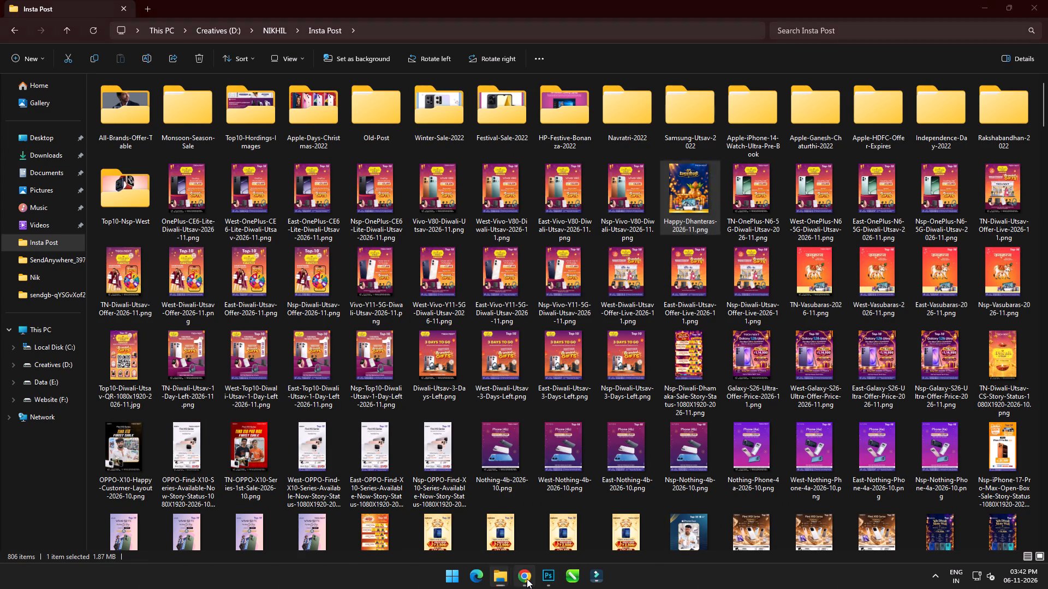
{"action": "left_click", "coordinate": [54, 37]}
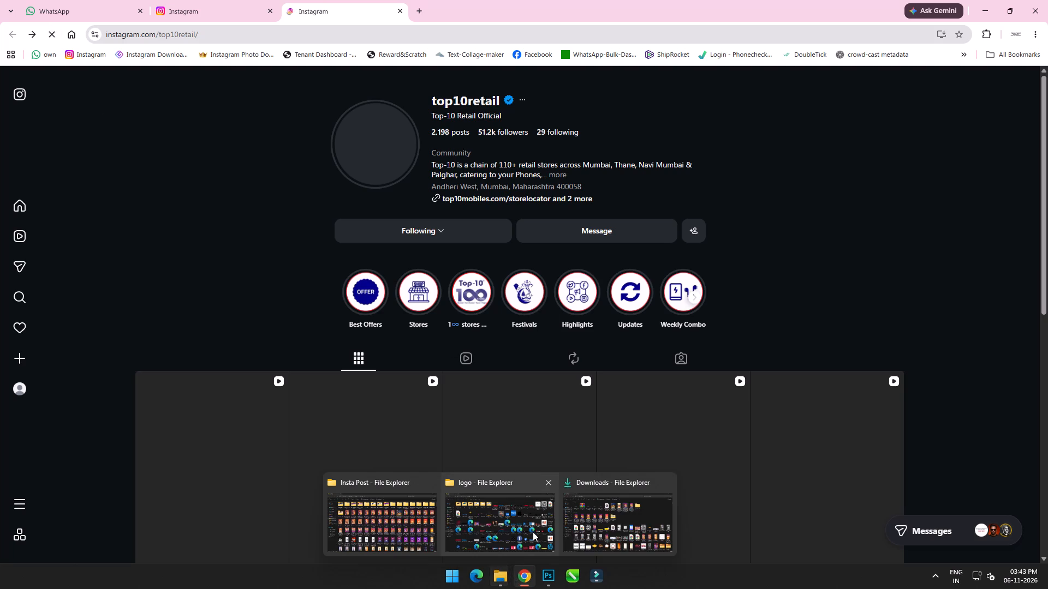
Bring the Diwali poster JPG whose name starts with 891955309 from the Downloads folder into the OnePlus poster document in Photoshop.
{"action": "left_click", "coordinate": [593, 512]}
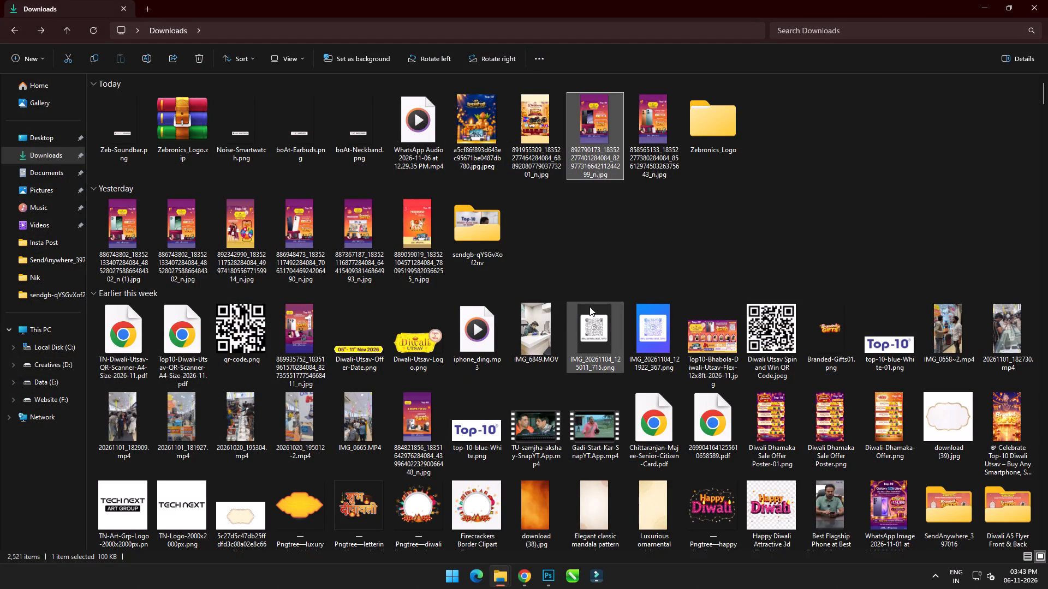
{"action": "left_click", "coordinate": [525, 124]}
{"action": "left_click_drag", "start_coordinate": [542, 128], "coordinate": [543, 128]}
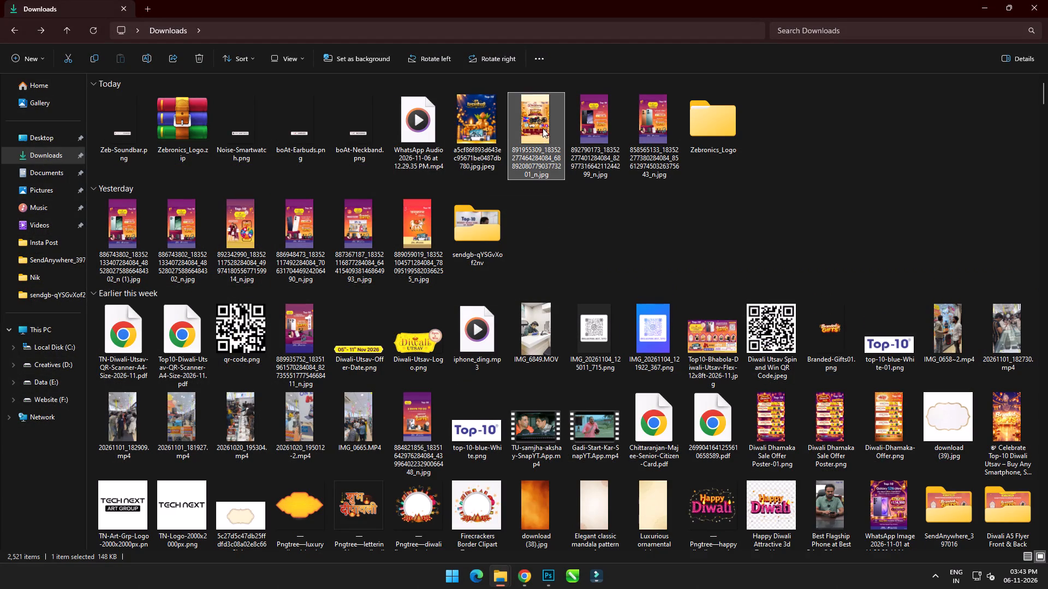
{"action": "left_click_drag", "start_coordinate": [543, 128], "coordinate": [567, 151]}
{"action": "key", "text": "alt+Tab"}
{"action": "key", "text": "alt+Tab"}
{"action": "key", "text": "alt+Tab"}
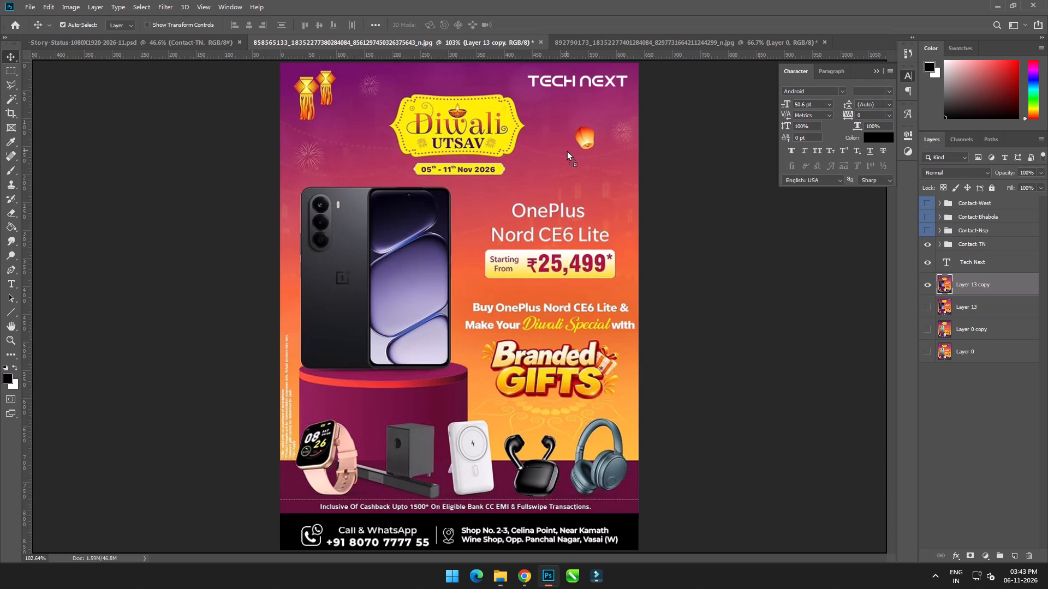
Bring the vivo Happy Dhanteras image from File Explorer into Photoshop as a new document, unlock its background layer and copy the artwork.
{"action": "left_click_drag", "start_coordinate": [567, 151], "coordinate": [798, 23]}
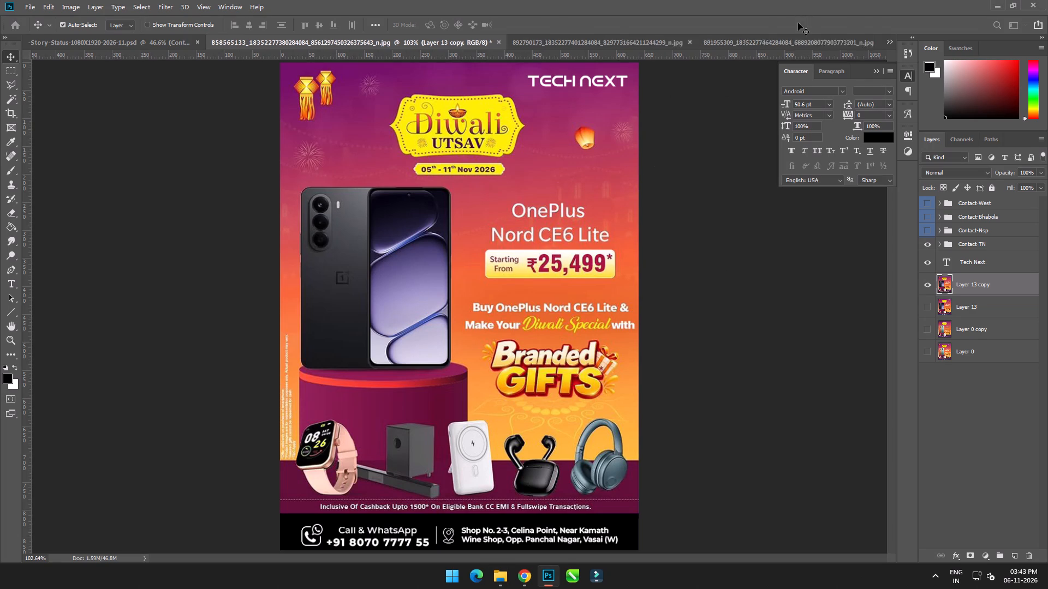
{"action": "left_click", "coordinate": [1028, 207]}
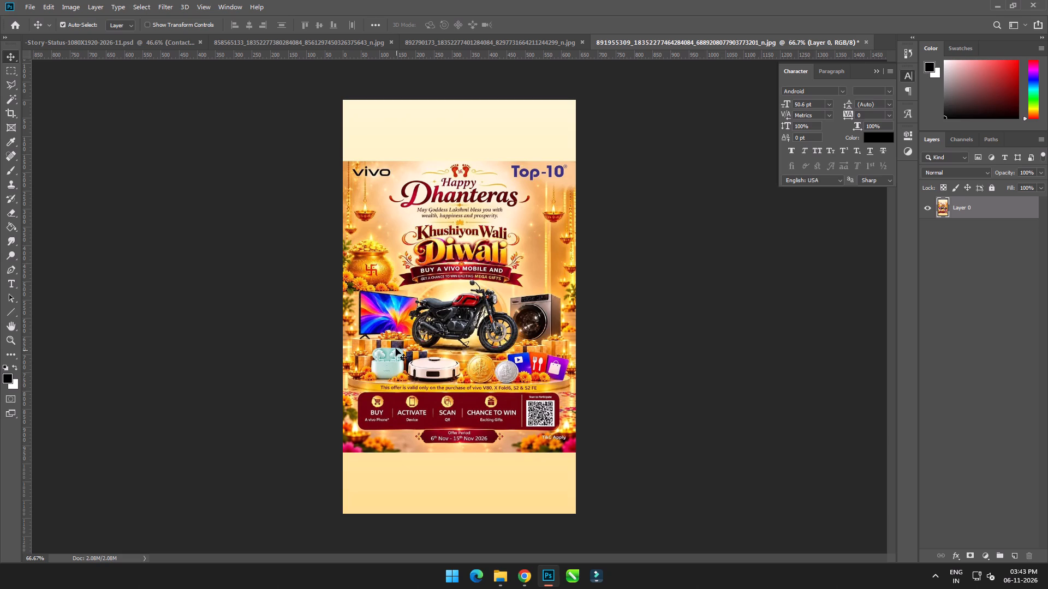
{"action": "key", "text": "ctrl+c"}
Close the tall OnePlus Nord CE6 Lite source document without saving its changes.
{"action": "left_click", "coordinate": [437, 44]}
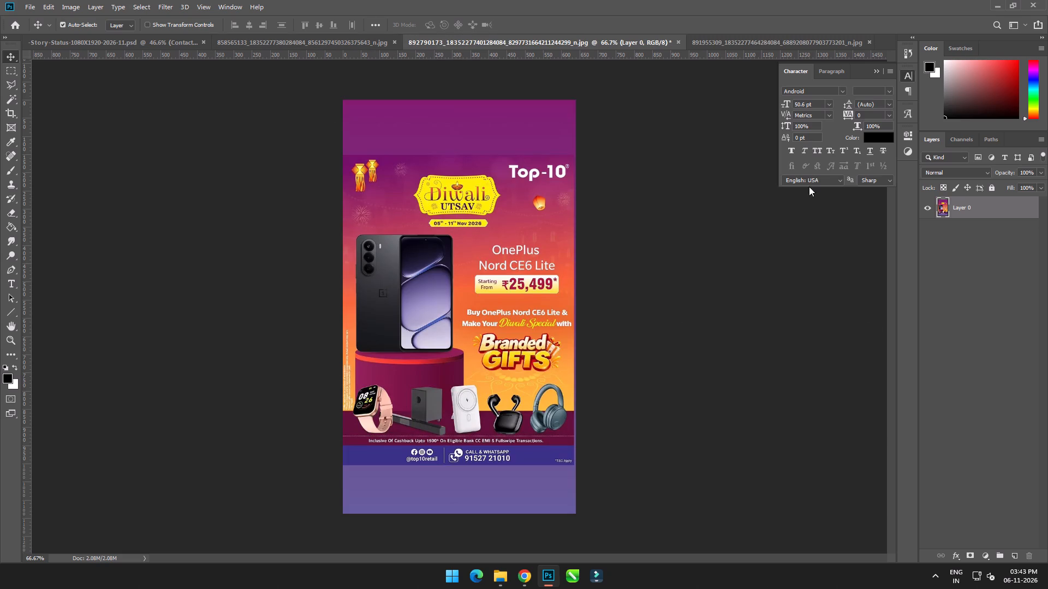
{"action": "left_click", "coordinate": [677, 40]}
{"action": "left_click", "coordinate": [530, 218]}
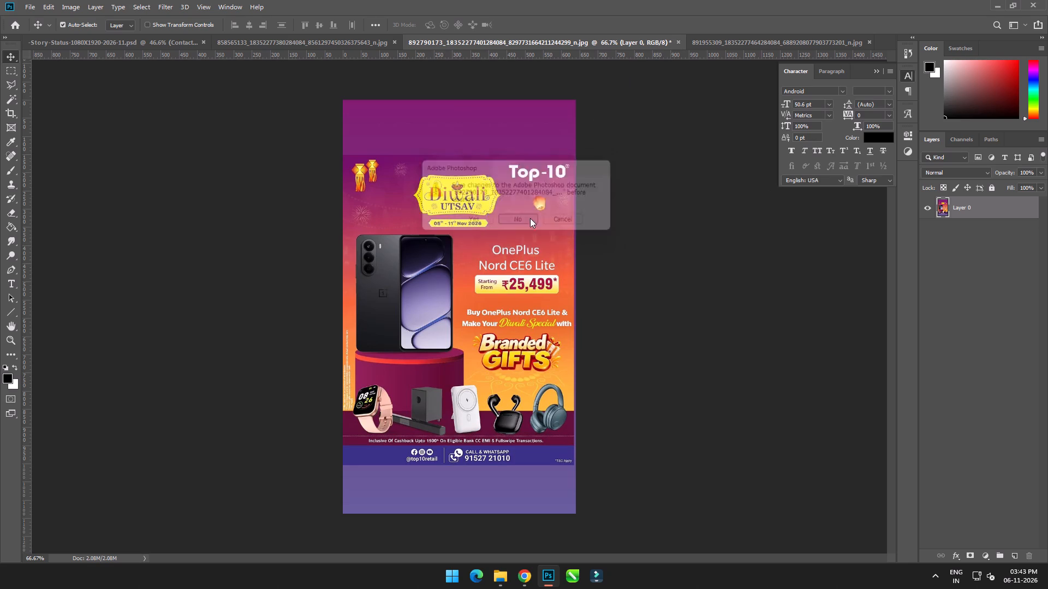
In the poster document, hide the Tech Next text, the Contact-TN group and Layer 13 copy.
{"action": "left_click", "coordinate": [368, 44]}
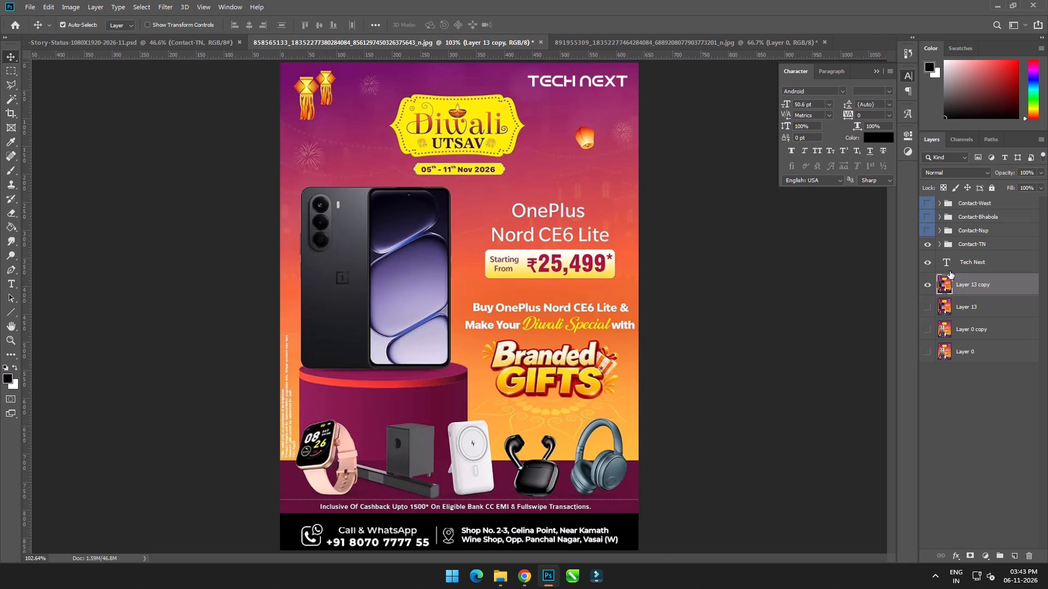
{"action": "left_click_drag", "start_coordinate": [926, 261], "coordinate": [924, 243]}
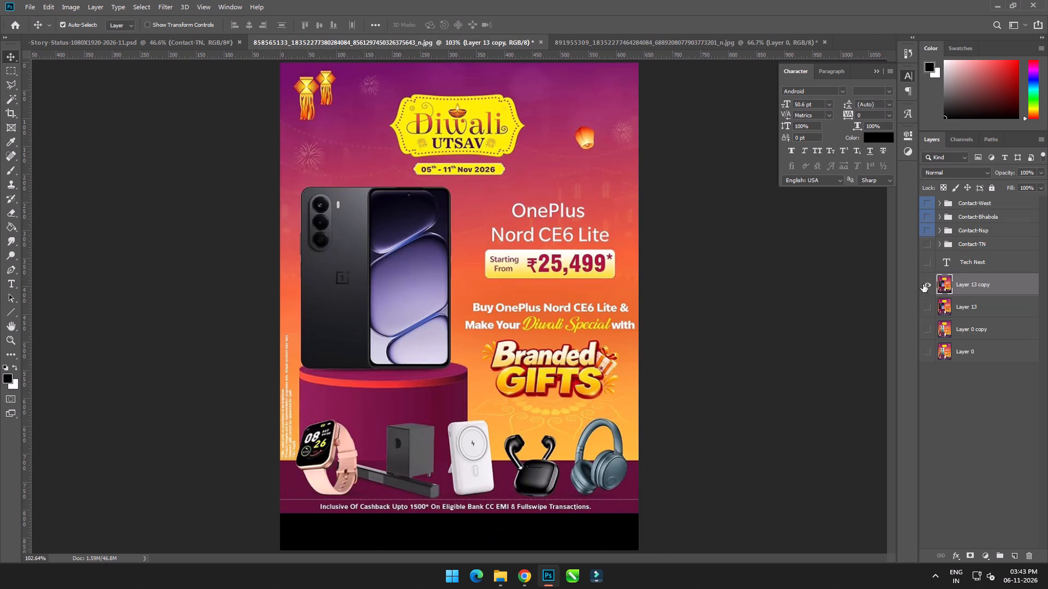
{"action": "left_click", "coordinate": [923, 284]}
Paste the vivo Dhanteras artwork above Layer 13 copy and move it straight up to about Y 400 px, leaving a blank footer strip.
{"action": "left_click", "coordinate": [984, 286]}
{"action": "key", "text": "ctrl+v"}
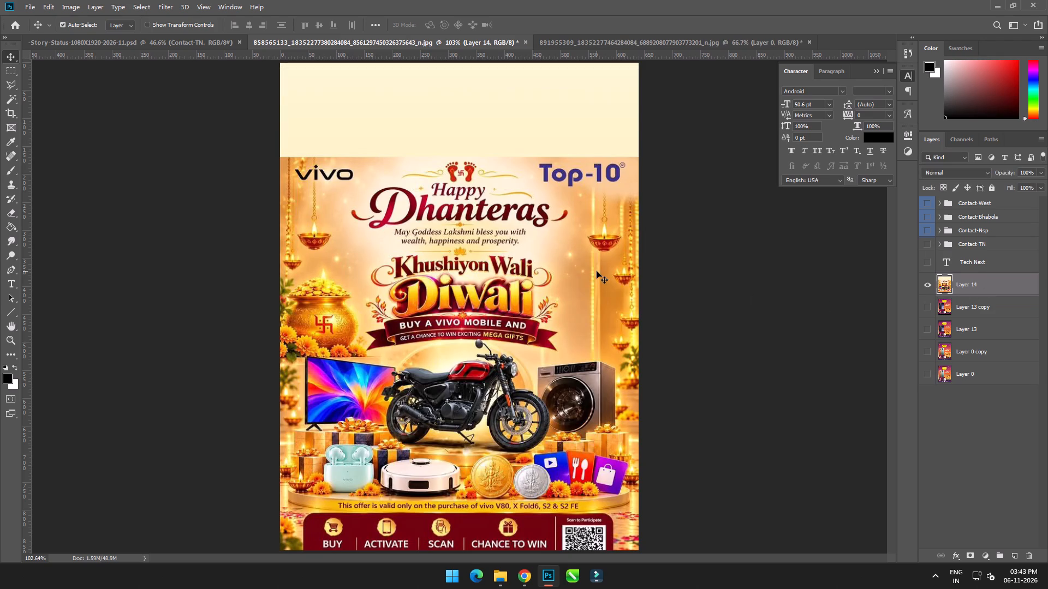
{"action": "key", "text": "ctrl+t"}
{"action": "left_click_drag", "start_coordinate": [521, 322], "coordinate": [525, 283]}
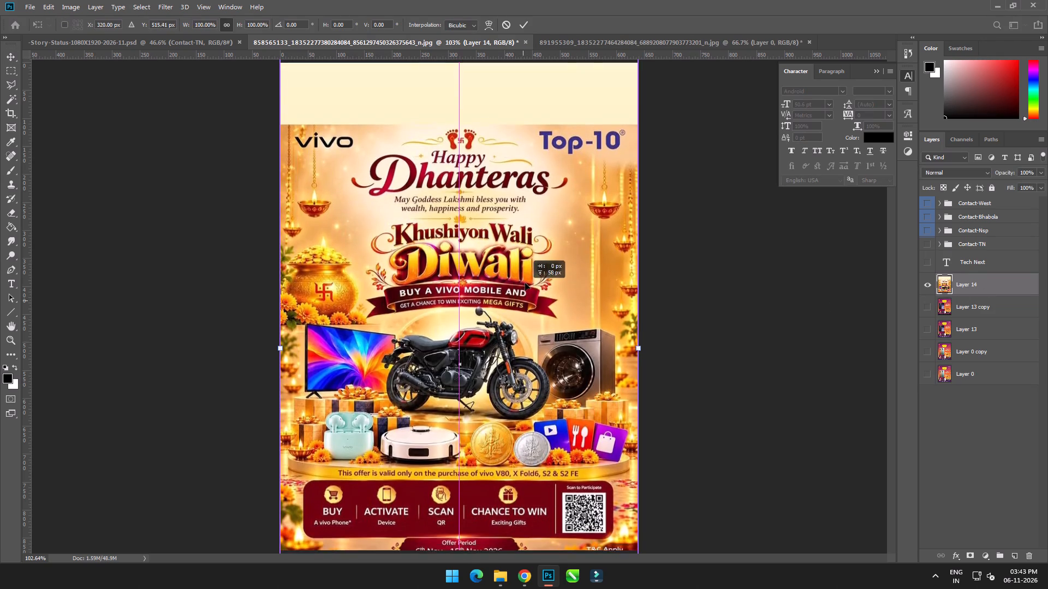
{"action": "left_click_drag", "start_coordinate": [525, 283], "coordinate": [527, 230]}
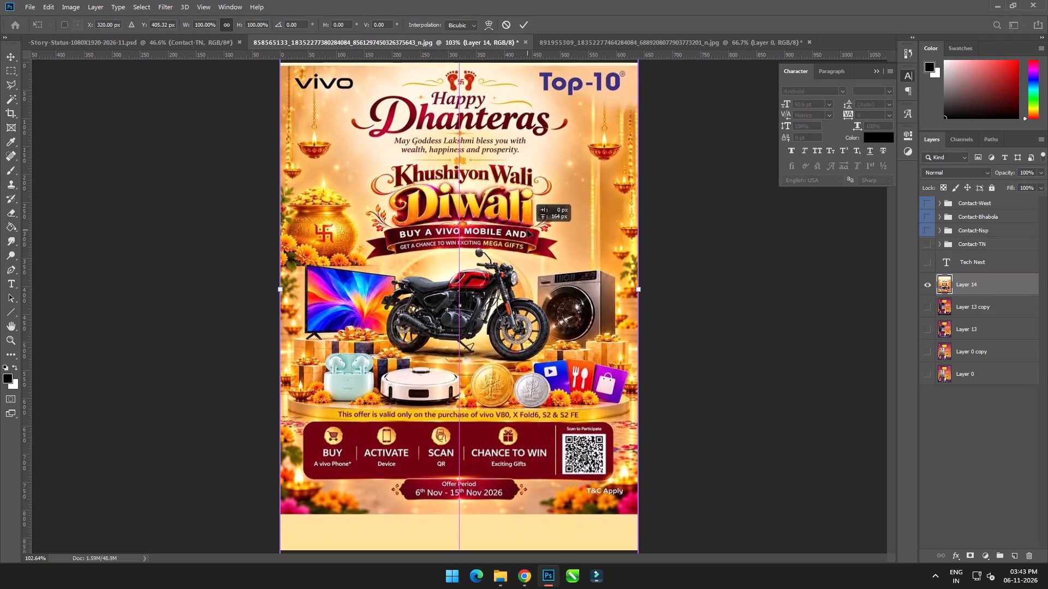
{"action": "left_click_drag", "start_coordinate": [527, 230], "coordinate": [527, 229]}
{"action": "key", "text": "Up"}
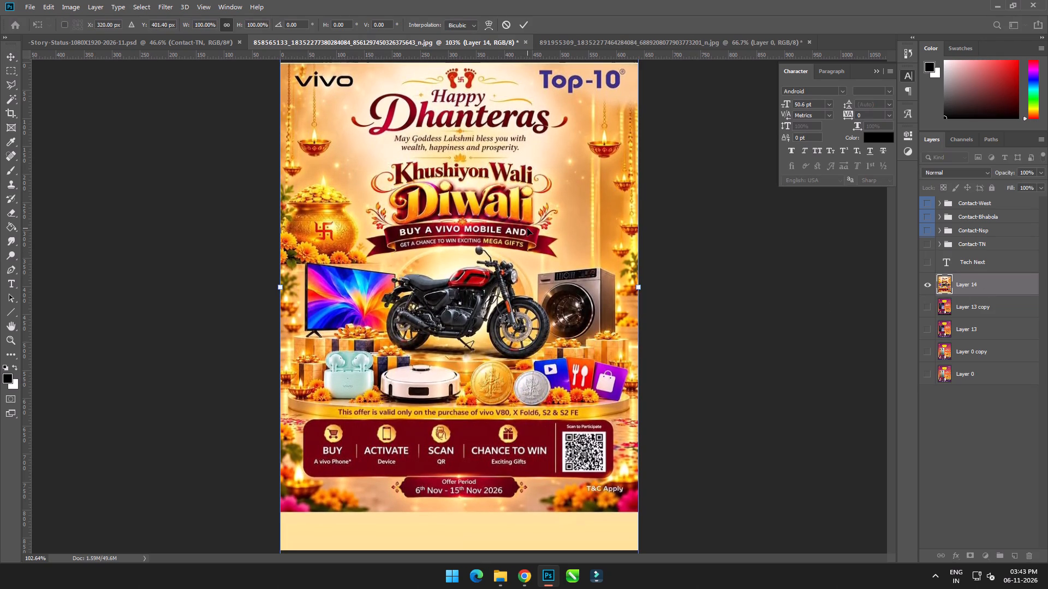
{"action": "key", "text": "Up"}
{"action": "key", "text": "Return"}
{"action": "key", "text": "Return"}
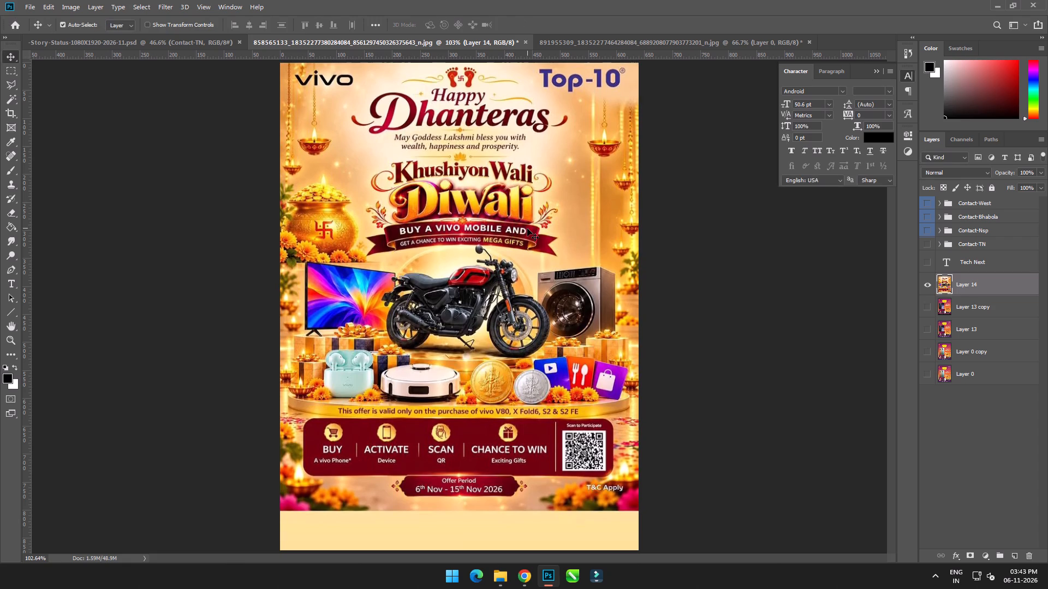
Show the Contact-Nsp group on the vivo Dhanteras poster, leaving the Contact-TN group hidden.
{"action": "left_click", "coordinate": [934, 244]}
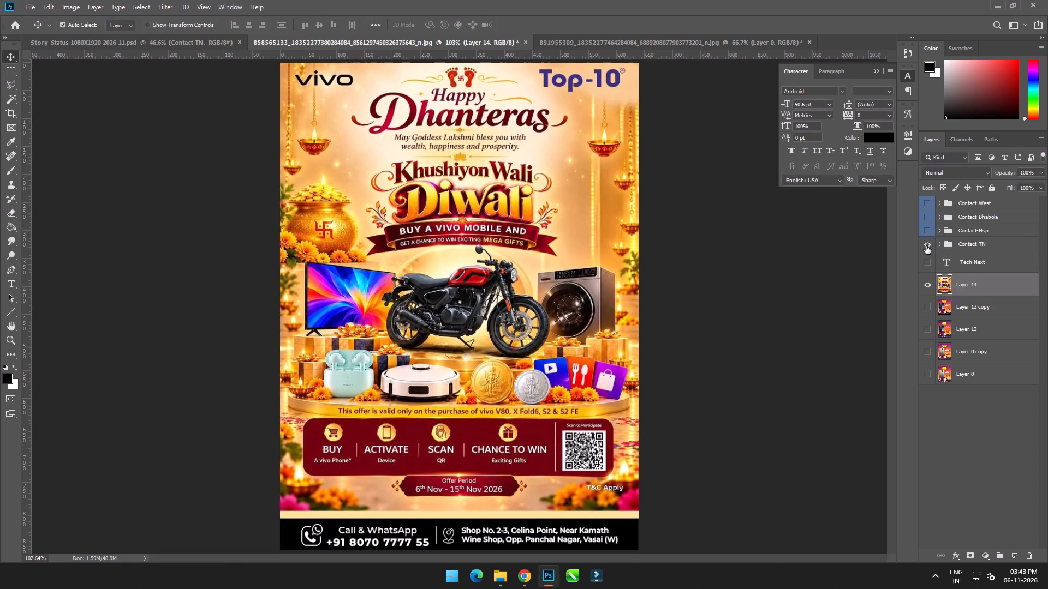
{"action": "left_click", "coordinate": [926, 246]}
{"action": "left_click", "coordinate": [926, 231]}
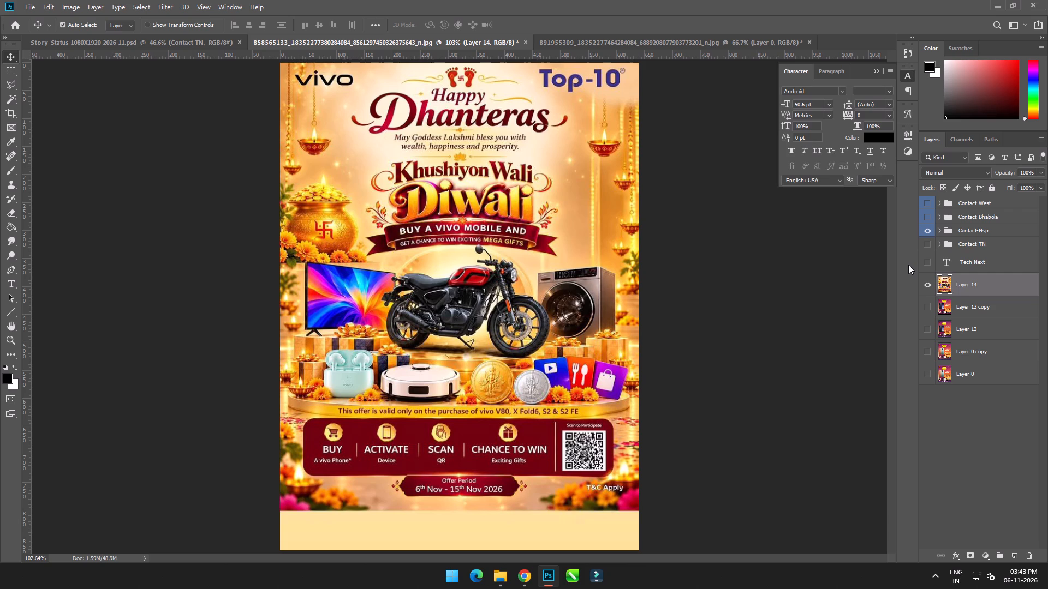
Nudge the vivo Dhanteras artwork on Layer 14 straight down about 21 px so its lower edge meets the Nsp contact footer.
{"action": "key", "text": "ctrl+Down"}
{"action": "key", "text": "ctrl+Down"}
{"action": "key", "text": "ctrl+Down"}
{"action": "key", "text": "ctrl+Down"}
{"action": "key", "text": "ctrl+Down"}
{"action": "key", "text": "ctrl+Down"}
{"action": "key", "text": "ctrl+Down"}
{"action": "key", "text": "ctrl+Down"}
{"action": "key", "text": "ctrl+Down"}
{"action": "key", "text": "ctrl+Down"}
{"action": "key", "text": "ctrl+Down"}
{"action": "key", "text": "ctrl+Down"}
{"action": "key", "text": "ctrl+Down"}
{"action": "key", "text": "ctrl+Down"}
{"action": "key", "text": "ctrl+Down"}
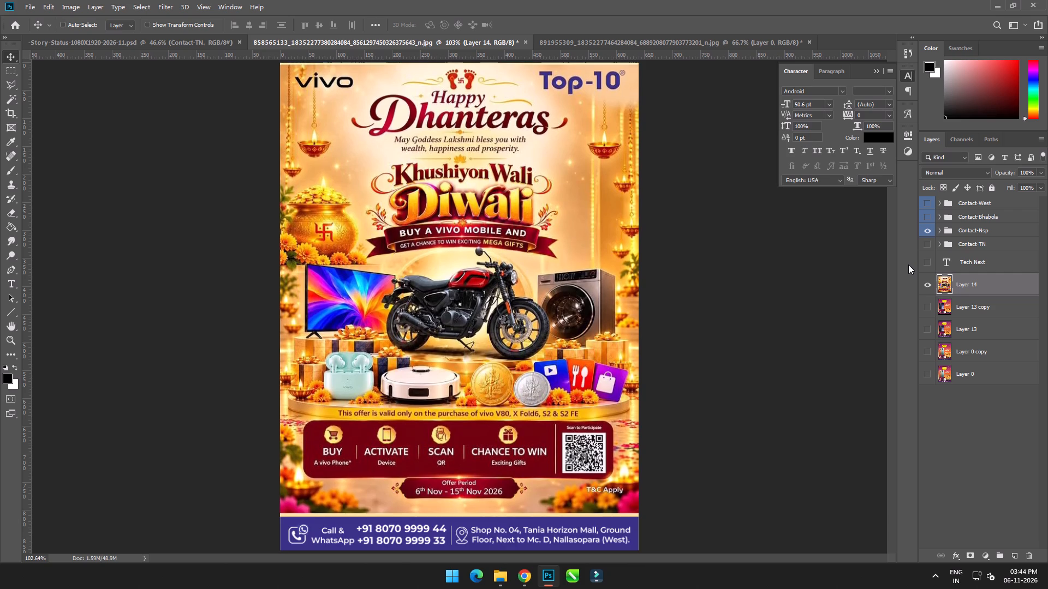
{"action": "key", "text": "ctrl+Down"}
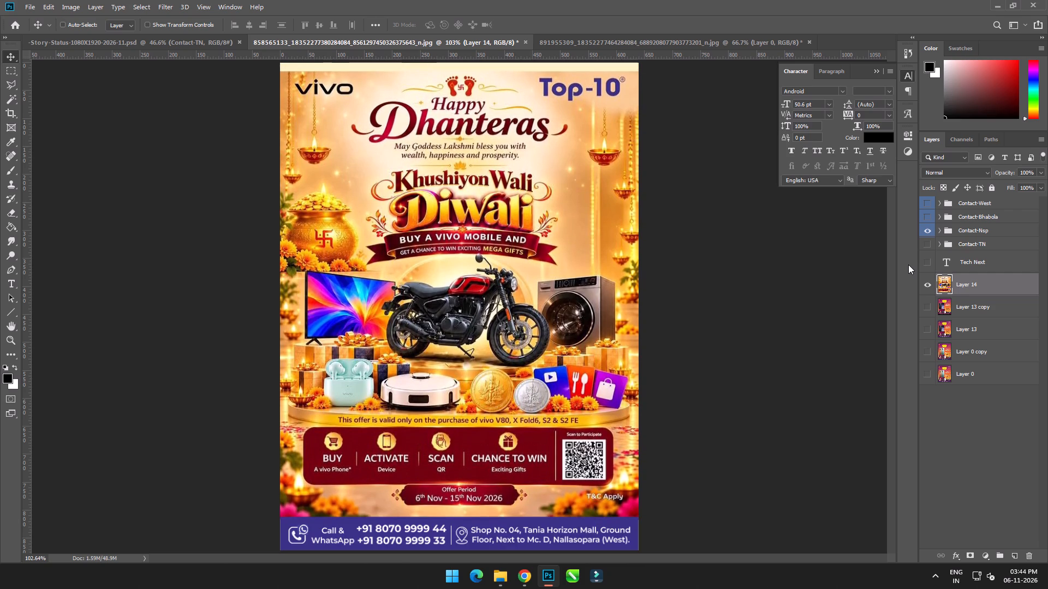
{"action": "key", "text": "ctrl+Down"}
{"action": "key", "text": "ctrl+Down"}
{"action": "key", "text": "ctrl+Down"}
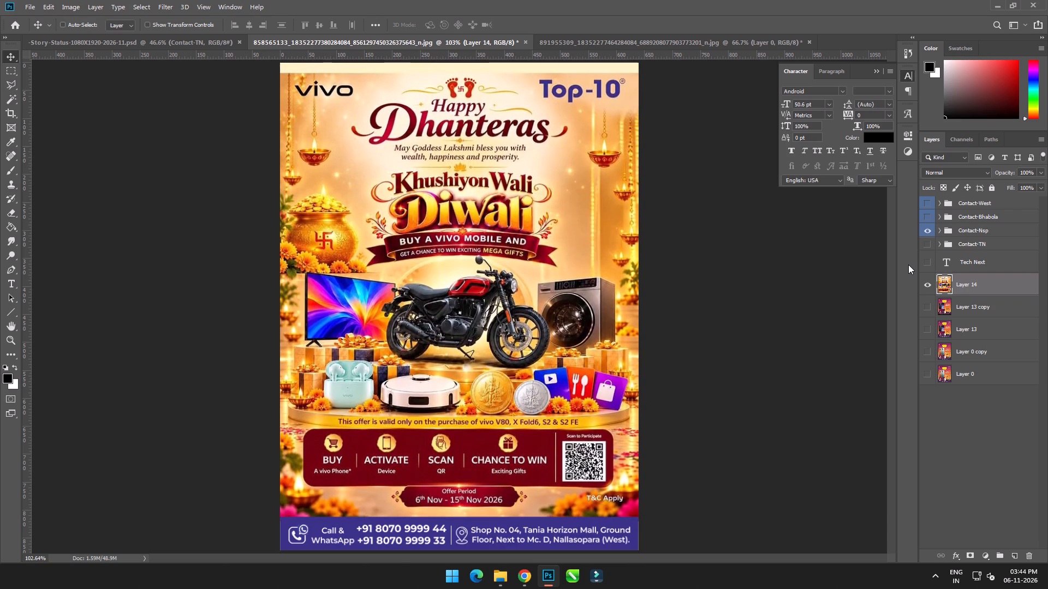
{"action": "key", "text": "ctrl+Down"}
{"action": "key", "text": "ctrl+Down"}
Select the full-width blank strip along the poster's top edge, slightly overlapping the artwork, and replace it using Content-Aware Fill on the current layer.
{"action": "scroll", "coordinate": [452, 71], "scroll_direction": "up", "scroll_amount": 6, "text": "alt"}
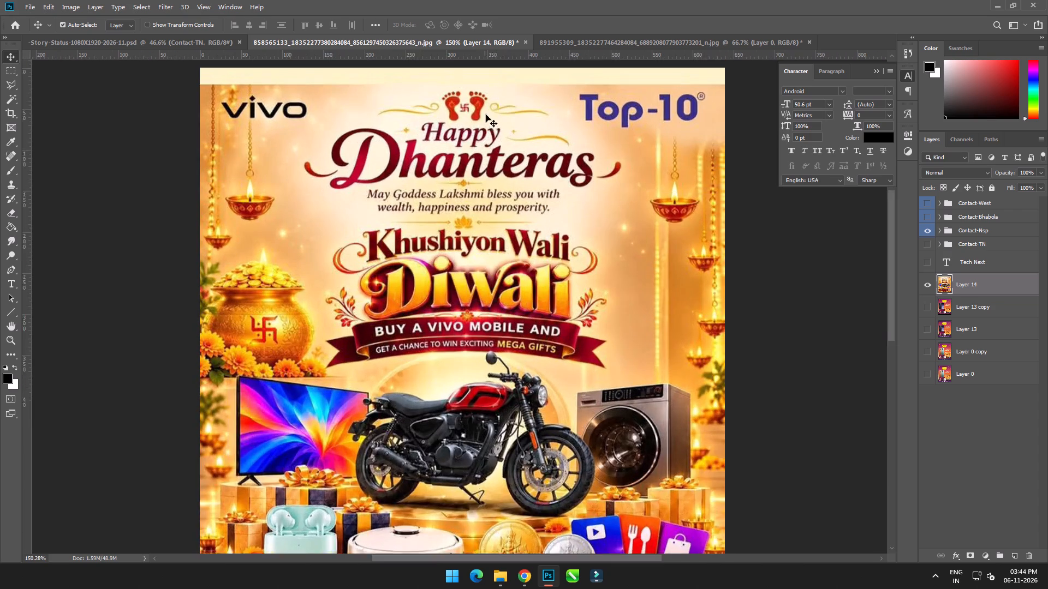
{"action": "scroll", "coordinate": [486, 115], "scroll_direction": "up", "scroll_amount": 8, "text": "alt"}
{"action": "scroll", "coordinate": [493, 130], "scroll_direction": "down", "scroll_amount": 2, "text": "alt"}
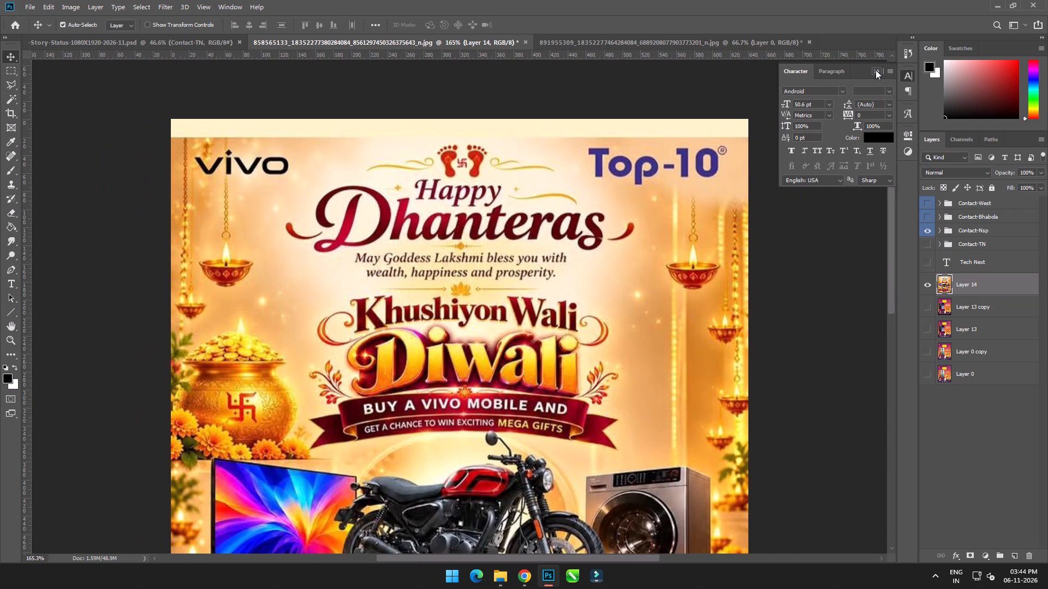
{"action": "key", "text": "m"}
{"action": "left_click_drag", "start_coordinate": [755, 104], "coordinate": [148, 137]}
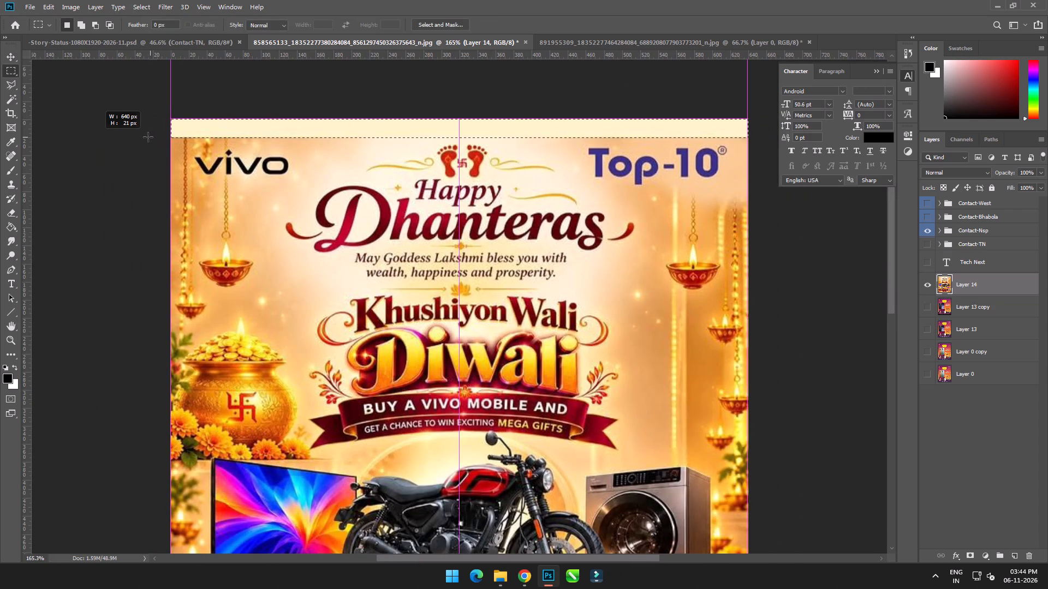
{"action": "left_click_drag", "start_coordinate": [148, 137], "coordinate": [144, 137]}
{"action": "scroll", "coordinate": [188, 115], "scroll_direction": "up", "scroll_amount": 11, "text": "alt"}
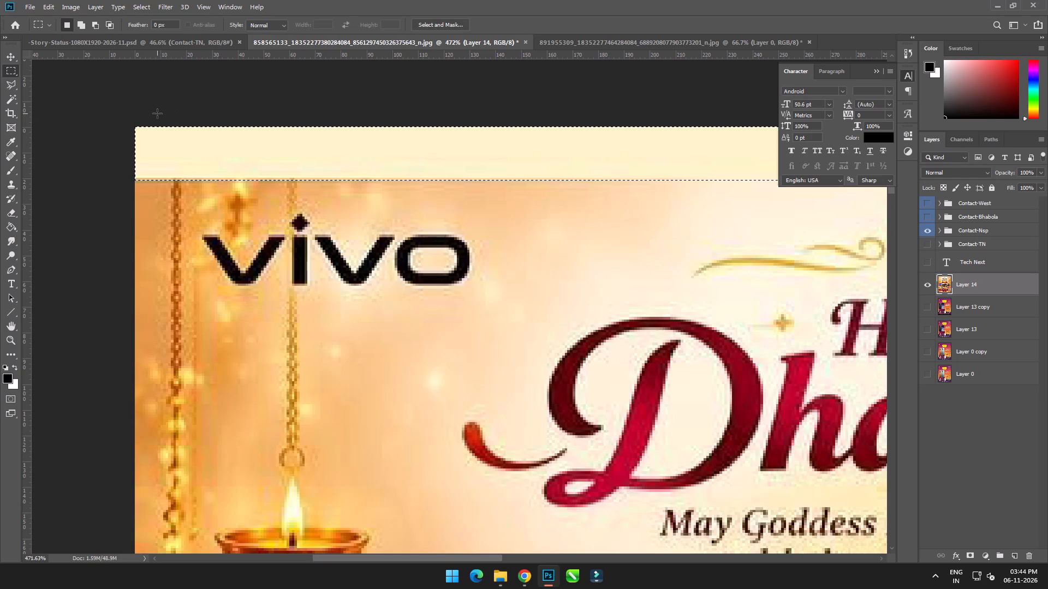
{"action": "key", "text": "Down"}
{"action": "key", "text": "Down"}
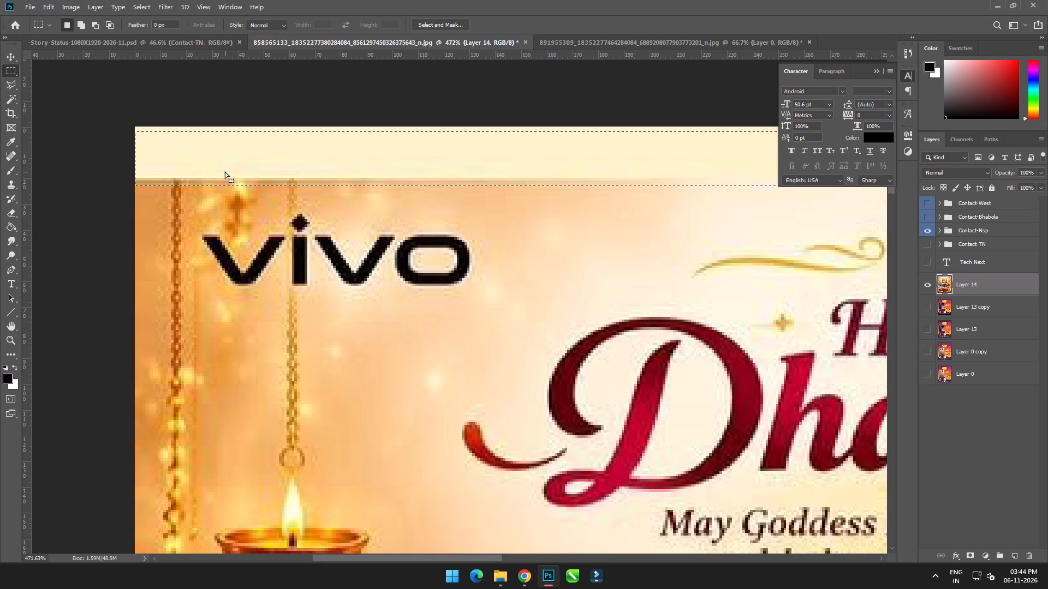
{"action": "key", "text": "Down"}
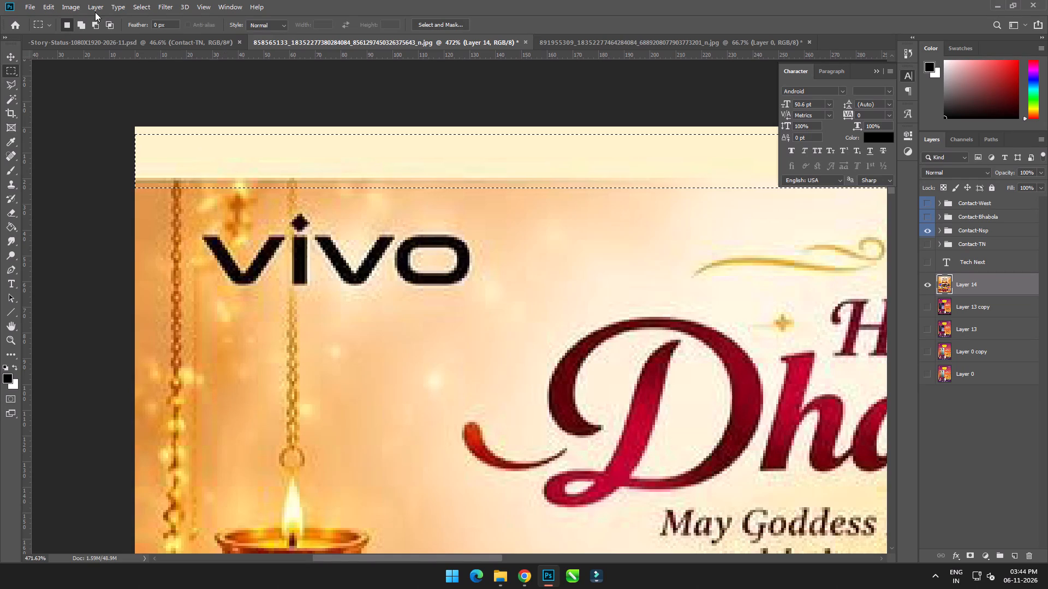
{"action": "scroll", "coordinate": [99, 114], "scroll_direction": "down", "scroll_amount": 10, "text": "alt"}
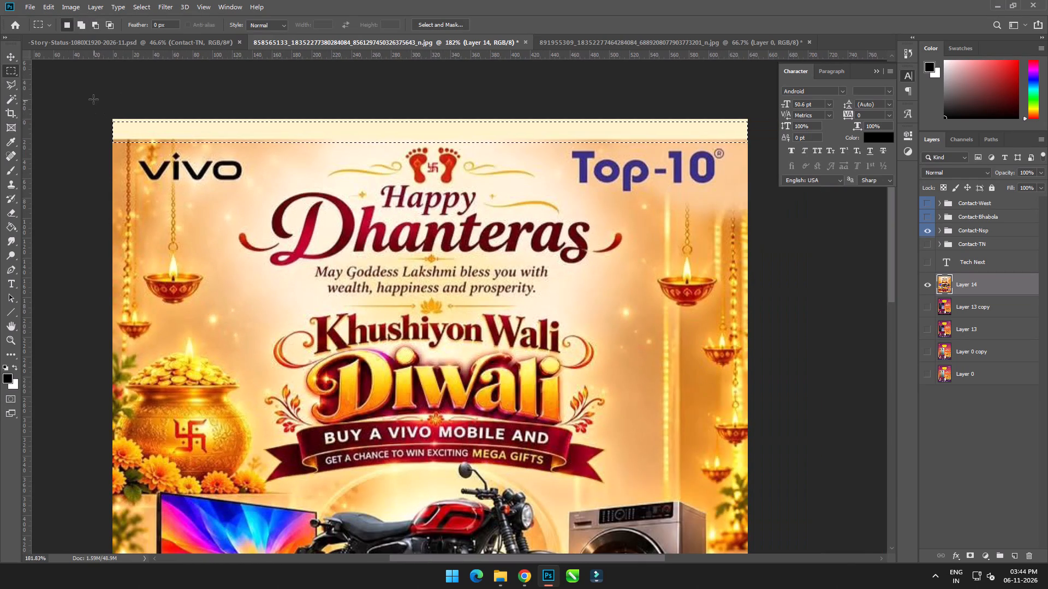
{"action": "left_click_drag", "start_coordinate": [92, 93], "coordinate": [756, 137], "text": "shift"}
{"action": "left_click", "coordinate": [47, 6]}
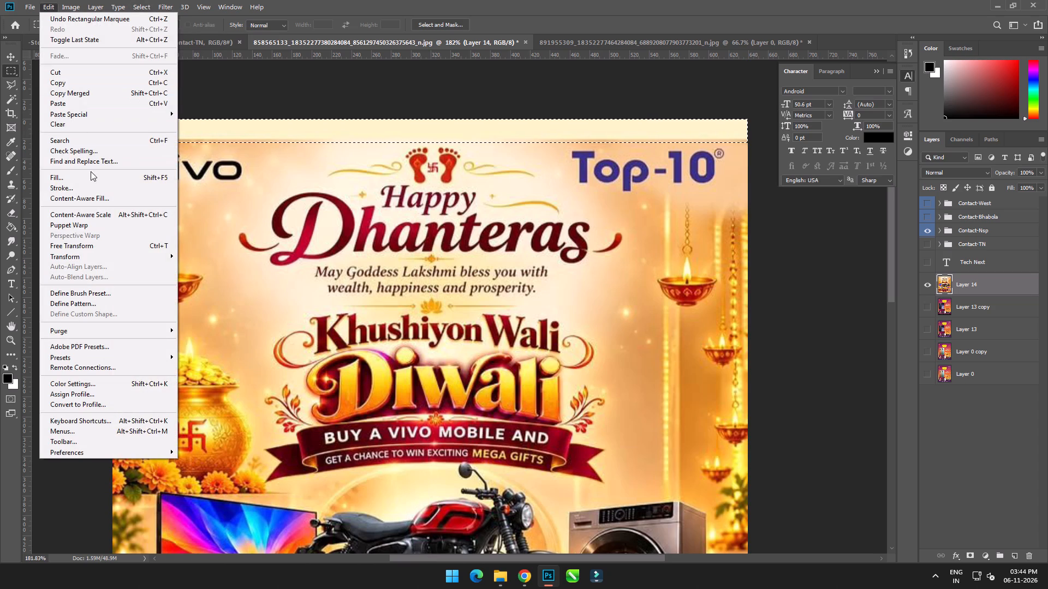
{"action": "left_click", "coordinate": [88, 202]}
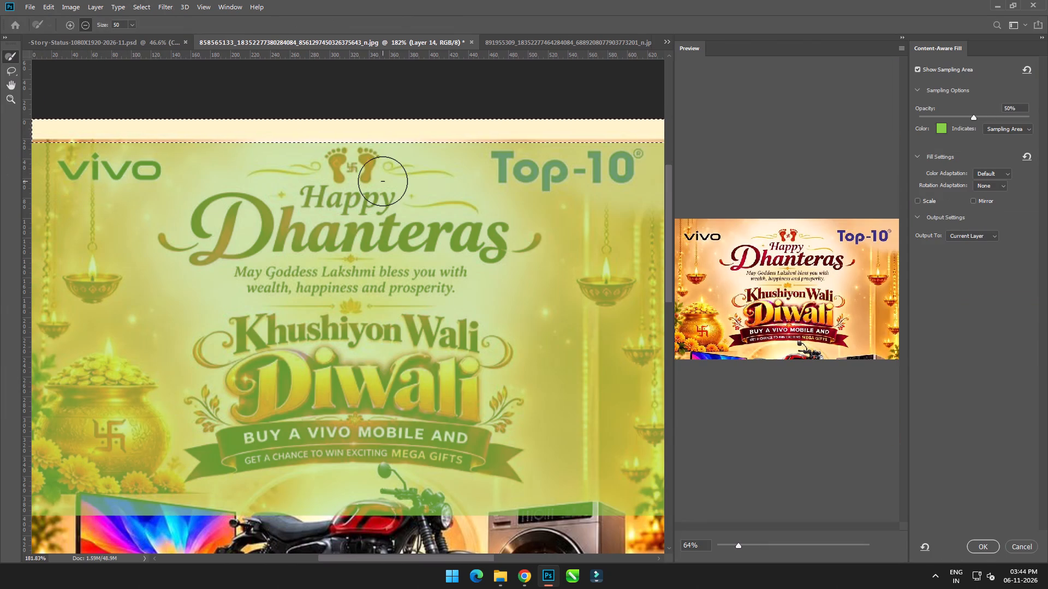
{"action": "left_click", "coordinate": [993, 551]}
{"action": "left_click", "coordinate": [634, 116]}
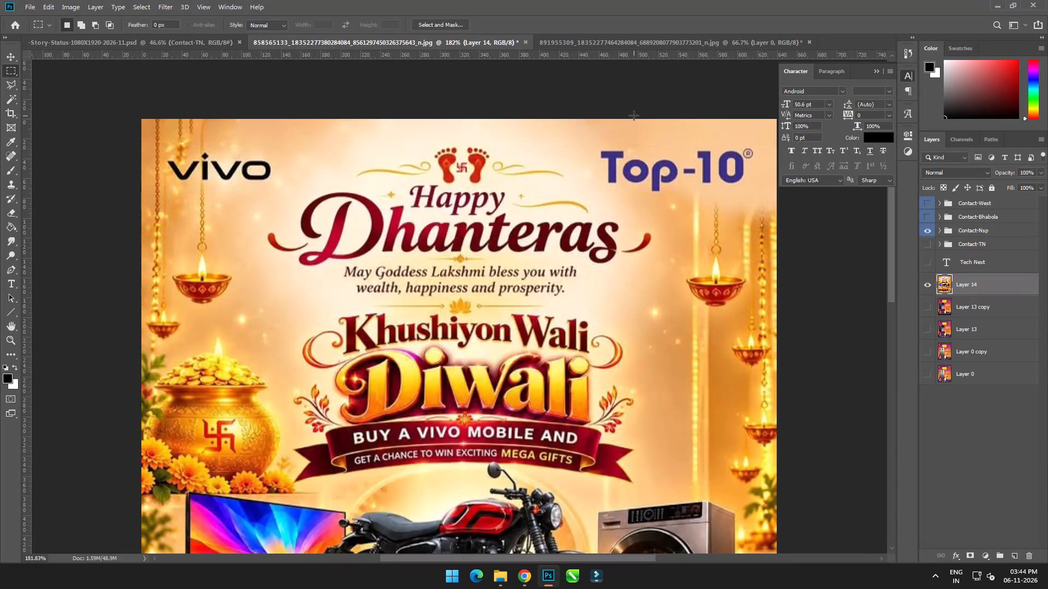
Remove the hanging chain and ornament above the first letter of the vivo logo with a 9 px Spot Healing Brush.
{"action": "scroll", "coordinate": [199, 142], "scroll_direction": "up", "scroll_amount": 10, "text": "alt"}
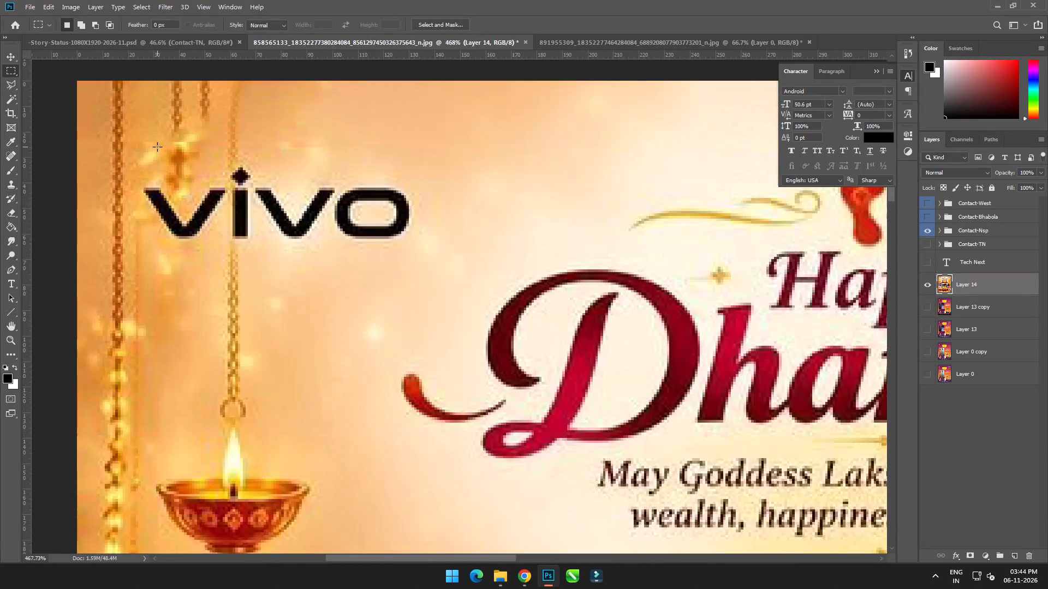
{"action": "key", "text": "j"}
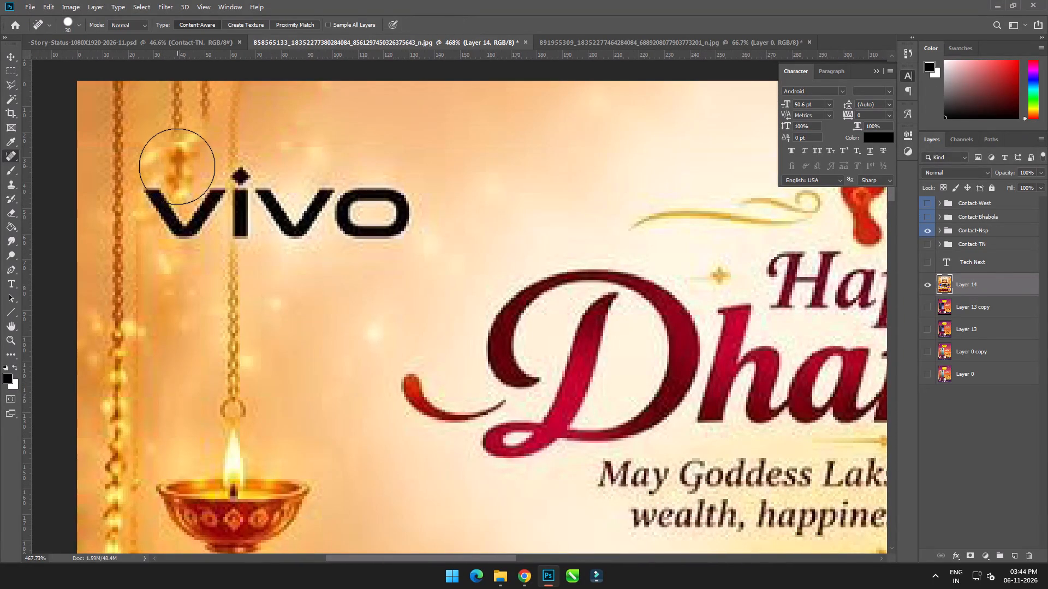
{"action": "key", "text": "bracketleft"}
{"action": "key", "text": "bracketleft"}
{"action": "type", "text": "[["}
{"action": "key", "text": "bracketleft"}
{"action": "key", "text": "bracketleft"}
{"action": "key", "text": "bracketright"}
{"action": "left_click_drag", "start_coordinate": [178, 188], "coordinate": [176, 82]}
{"action": "left_click_drag", "start_coordinate": [171, 159], "coordinate": [172, 167]}
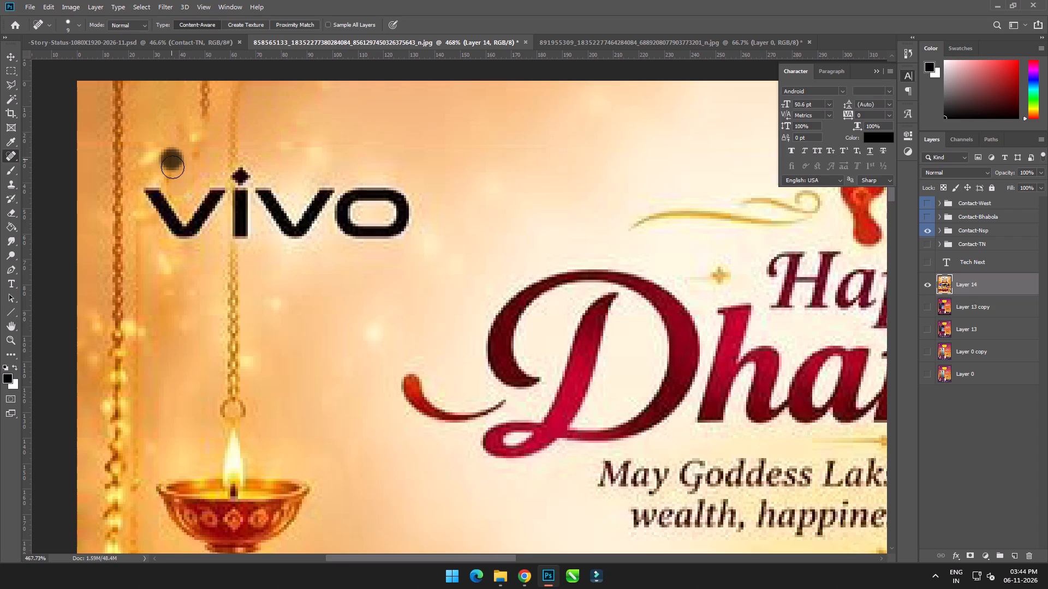
{"action": "left_click_drag", "start_coordinate": [172, 167], "coordinate": [174, 178]}
Heal away the short second chain and the leftover glow marks above the vivo logo.
{"action": "left_click", "coordinate": [195, 165]}
{"action": "left_click_drag", "start_coordinate": [204, 124], "coordinate": [207, 77]}
{"action": "left_click_drag", "start_coordinate": [196, 154], "coordinate": [196, 158]}
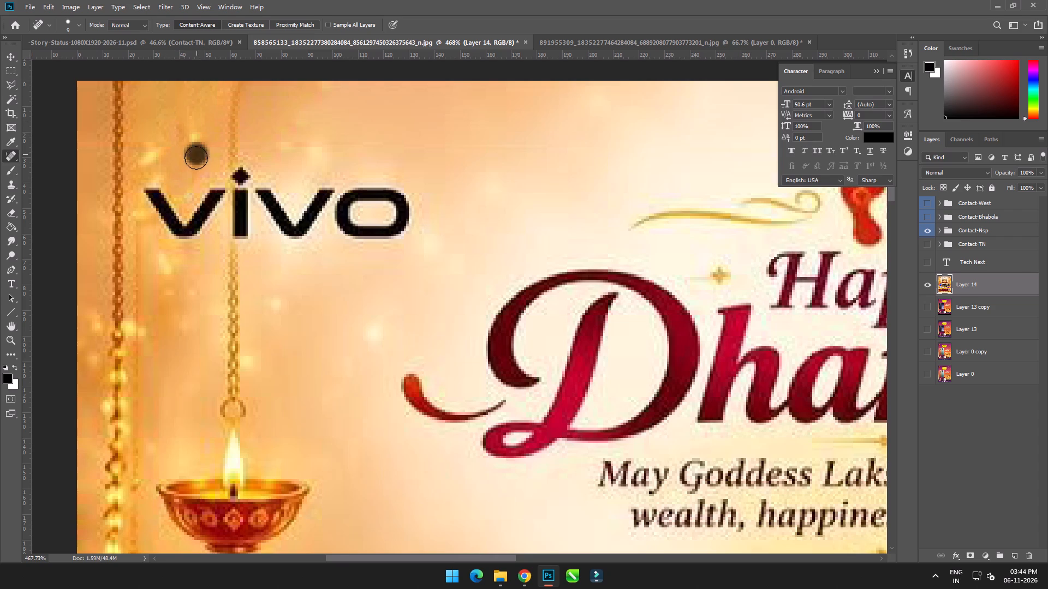
{"action": "left_click_drag", "start_coordinate": [196, 158], "coordinate": [194, 171]}
{"action": "left_click", "coordinate": [193, 136]}
{"action": "left_click_drag", "start_coordinate": [152, 154], "coordinate": [153, 159]}
{"action": "scroll", "coordinate": [178, 165], "scroll_direction": "down", "scroll_amount": 2, "text": "alt"}
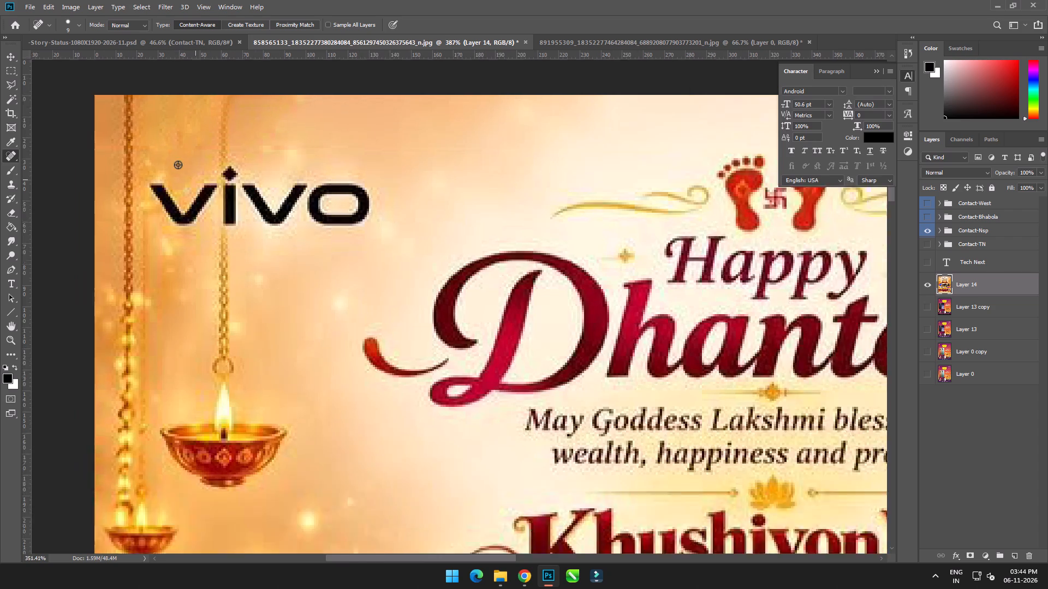
{"action": "scroll", "coordinate": [178, 165], "scroll_direction": "down", "scroll_amount": 9, "text": "alt"}
{"action": "key", "text": "ctrl+0"}
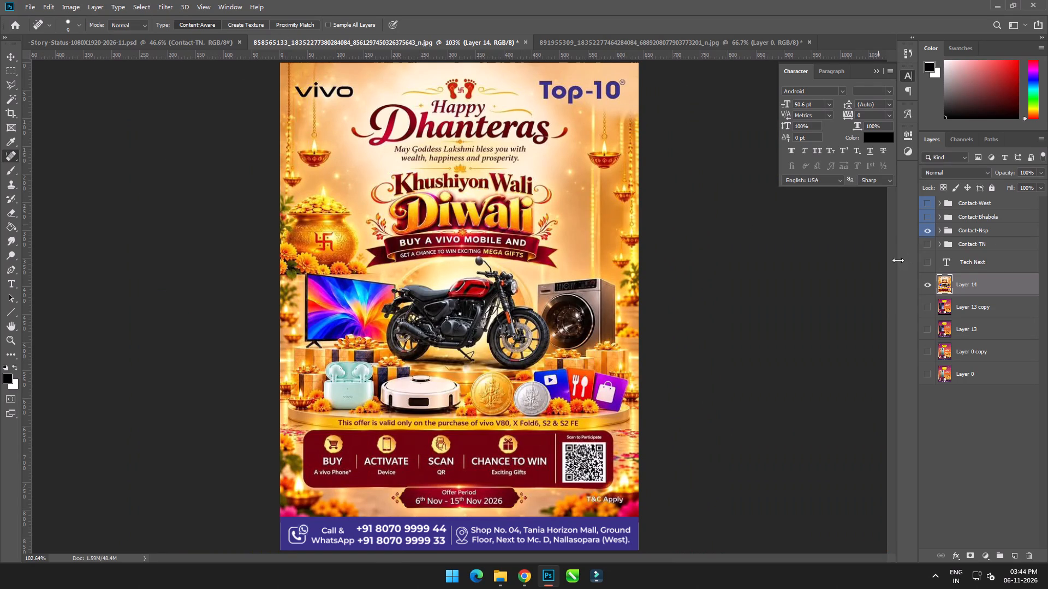
{"action": "key", "text": "v"}
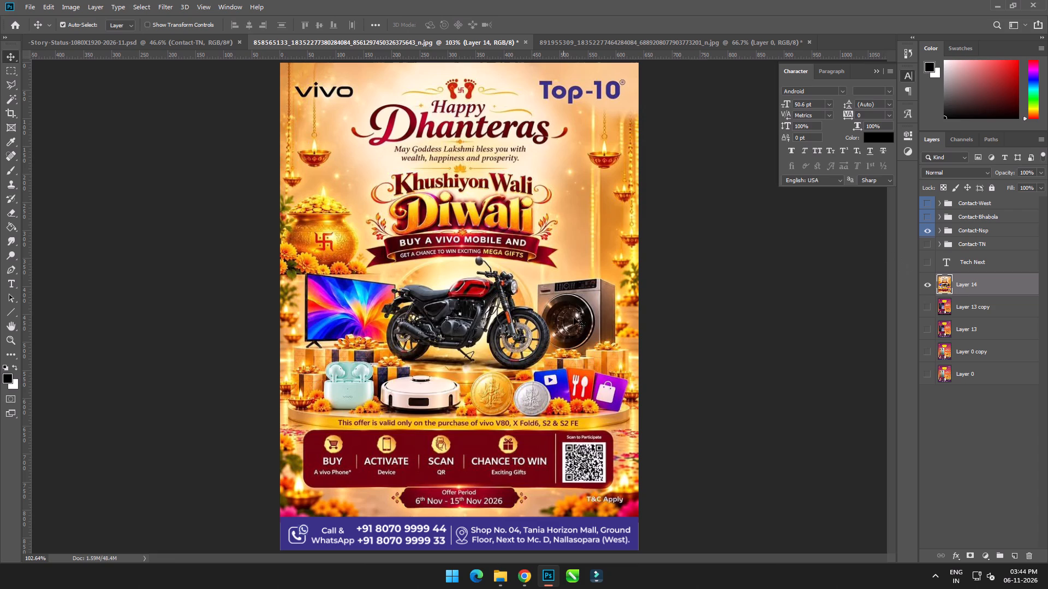
{"action": "key", "text": "v"}
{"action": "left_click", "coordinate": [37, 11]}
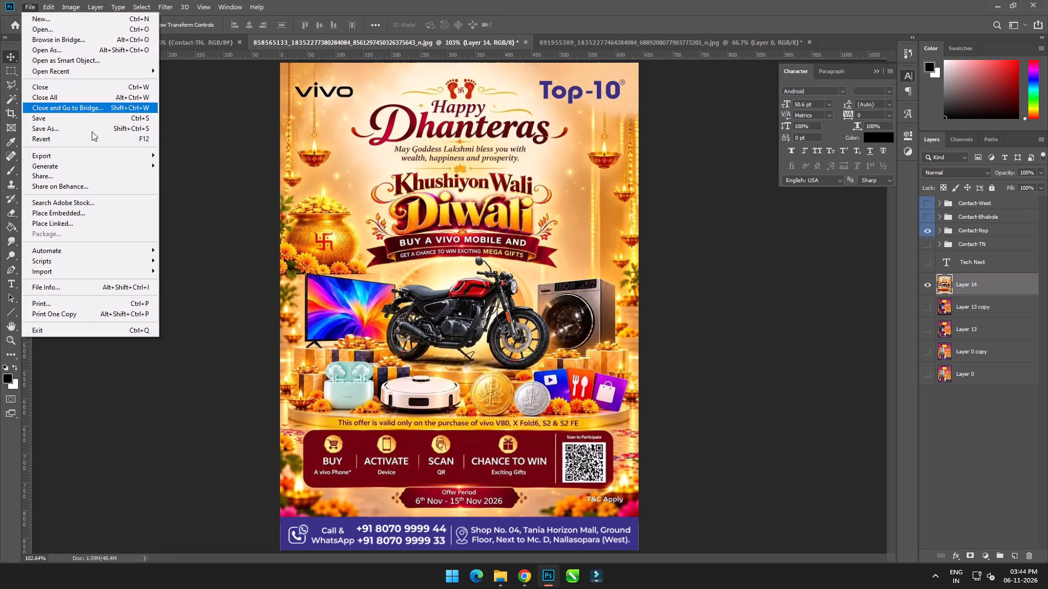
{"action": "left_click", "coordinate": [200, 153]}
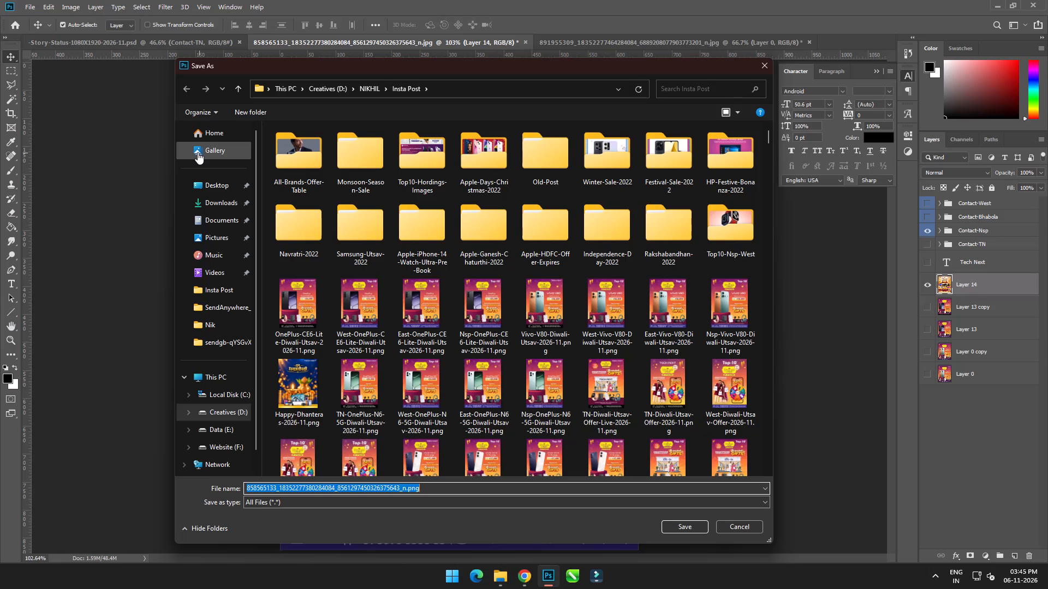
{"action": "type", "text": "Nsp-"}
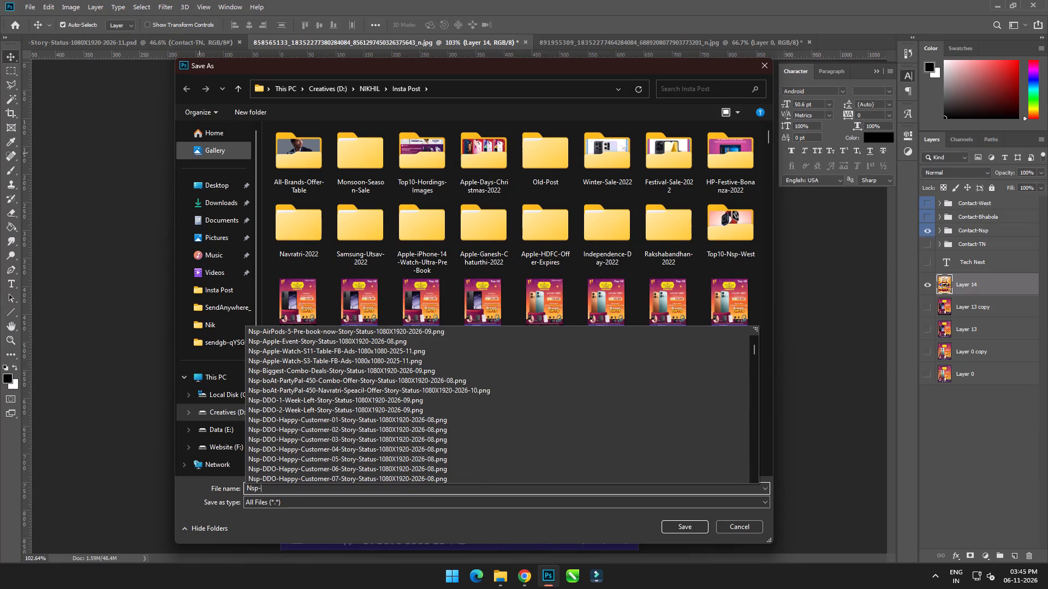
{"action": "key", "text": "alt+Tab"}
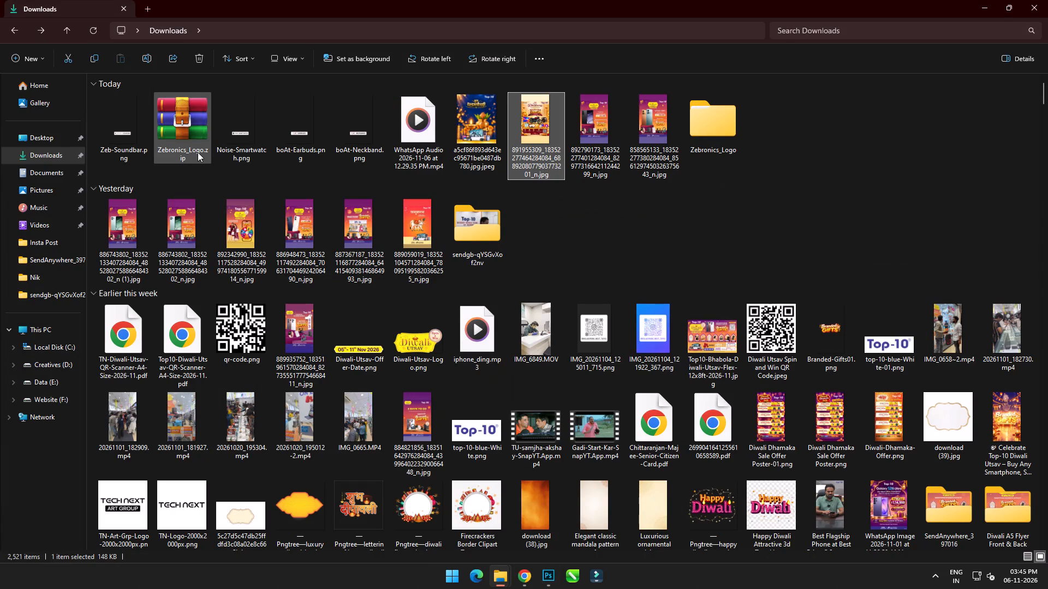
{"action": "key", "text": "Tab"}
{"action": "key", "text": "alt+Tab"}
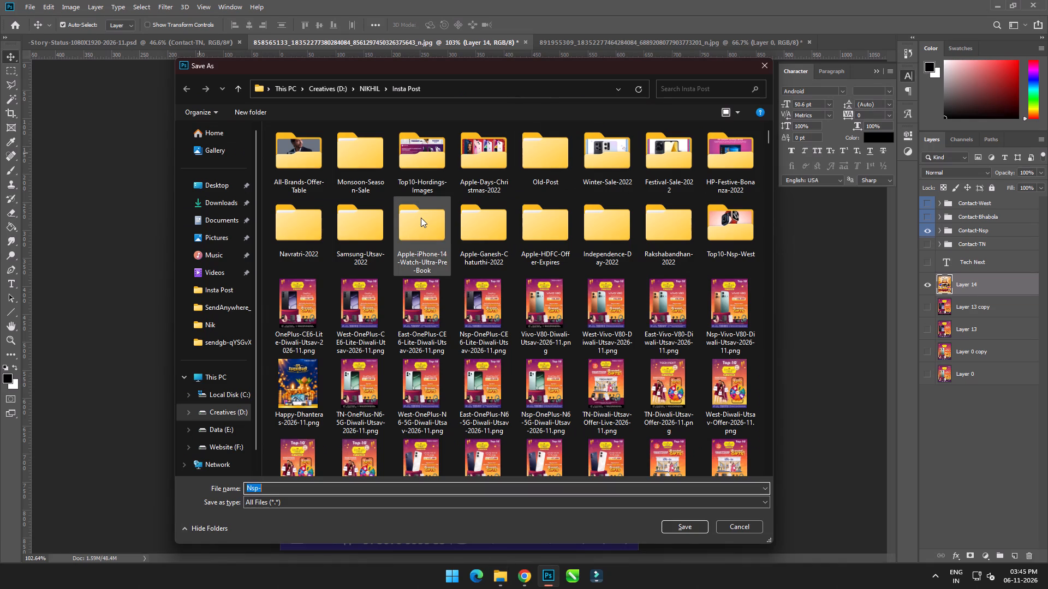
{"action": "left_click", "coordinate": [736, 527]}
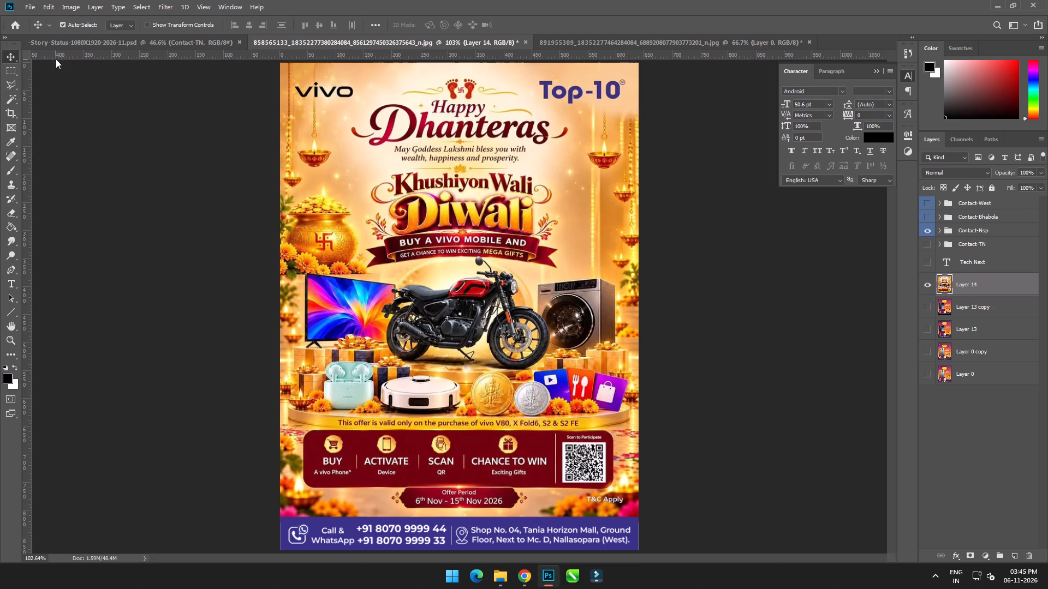
Export the Nsp version of the vivo poster as a PNG named Nsp-Vivo-Diwali-Offer-2026-11 in the Insta Post folder.
{"action": "left_click", "coordinate": [33, 7]}
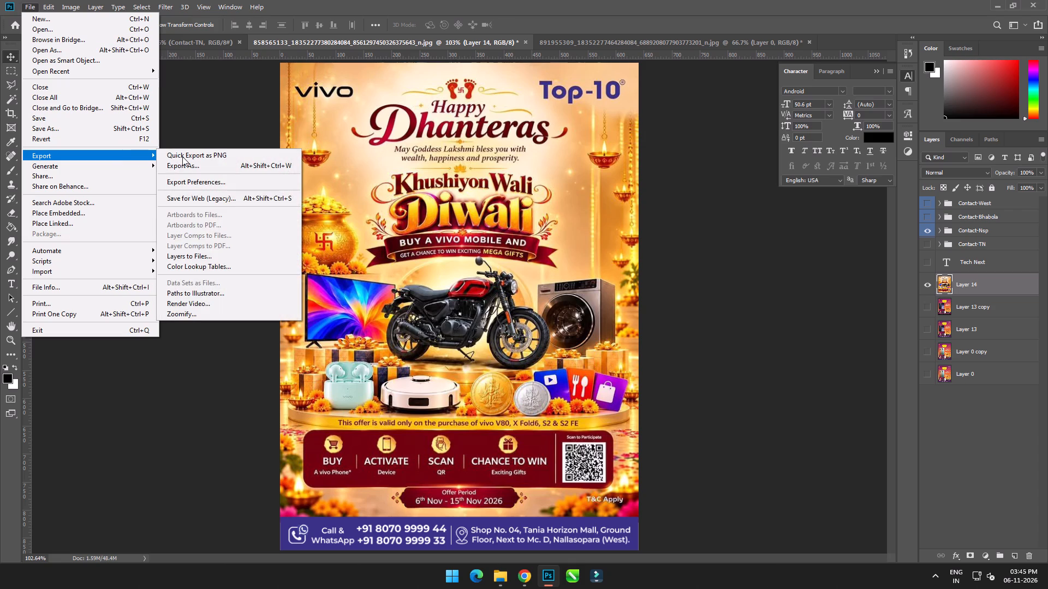
{"action": "left_click", "coordinate": [182, 157]}
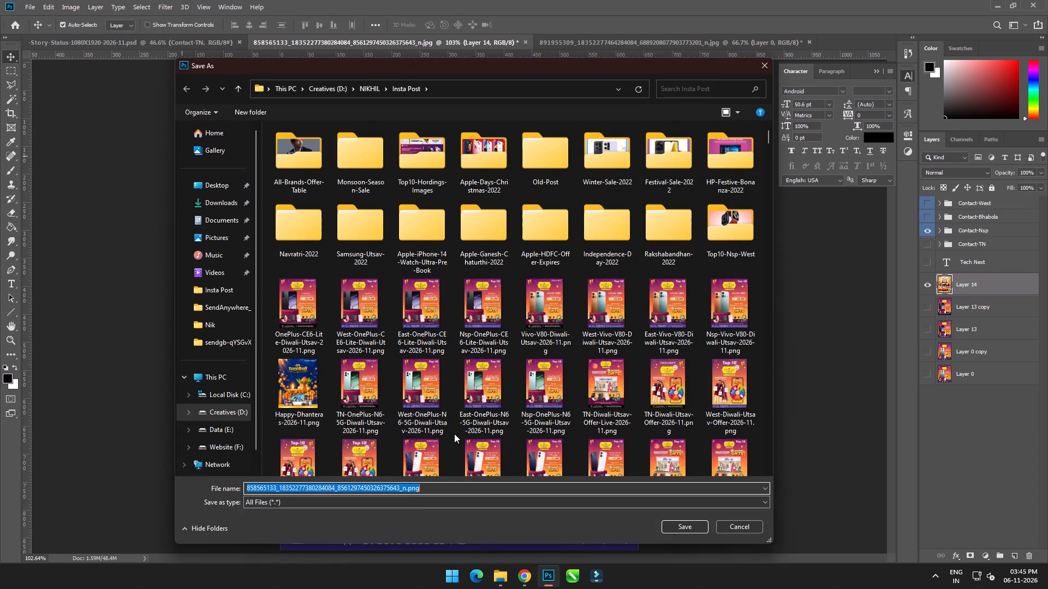
{"action": "left_click", "coordinate": [436, 486]}
{"action": "key", "text": "ctrl+a"}
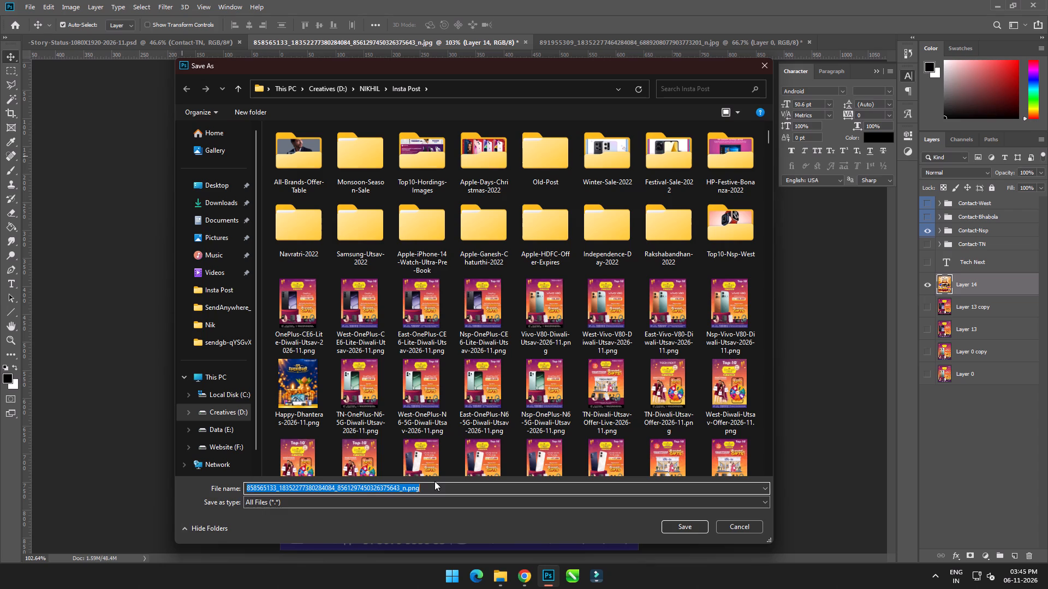
{"action": "type", "text": "Nsp-"}
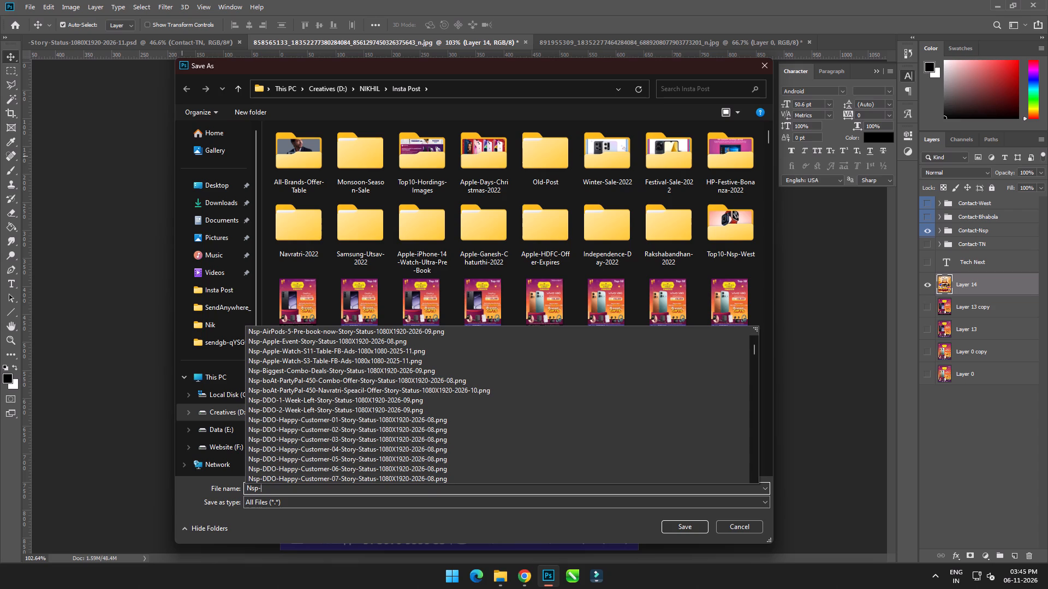
{"action": "type", "text": "Vivo"}
{"action": "type", "text": "-Diwali-Offer"}
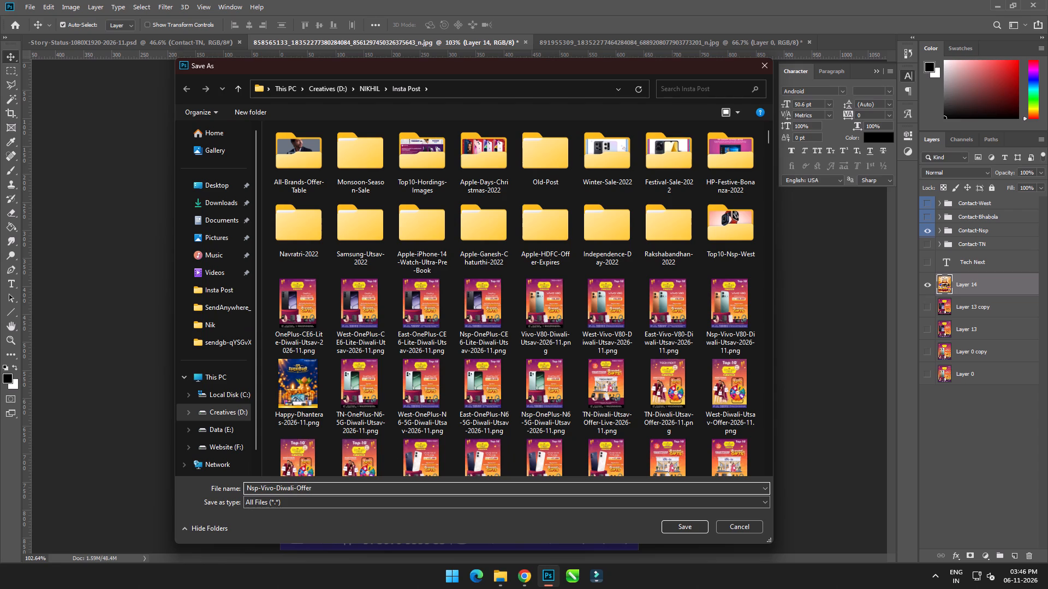
{"action": "key", "text": "minus"}
{"action": "type", "text": "2026-11"}
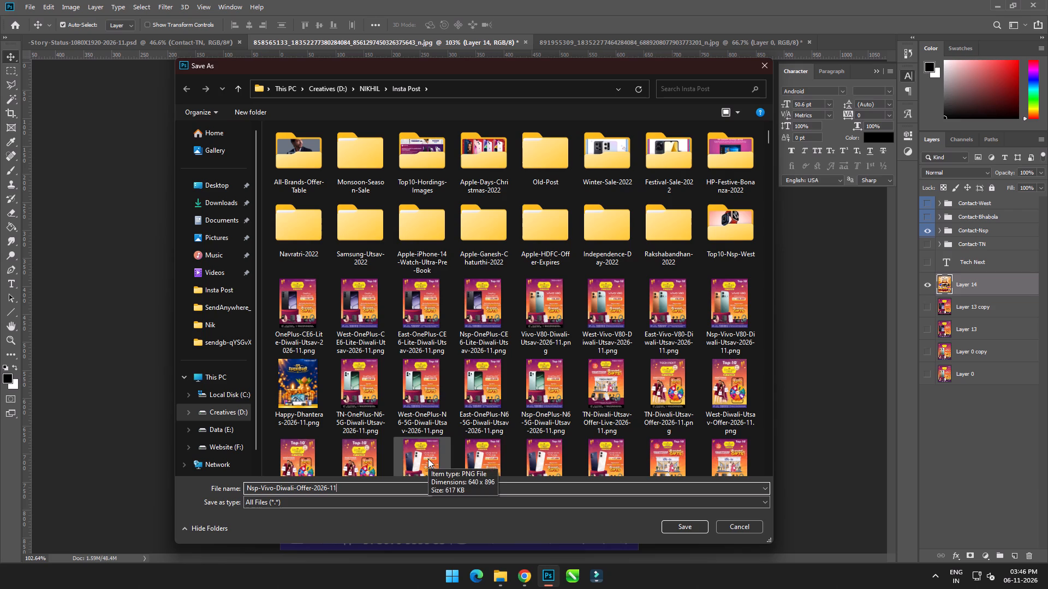
{"action": "left_click", "coordinate": [379, 489]}
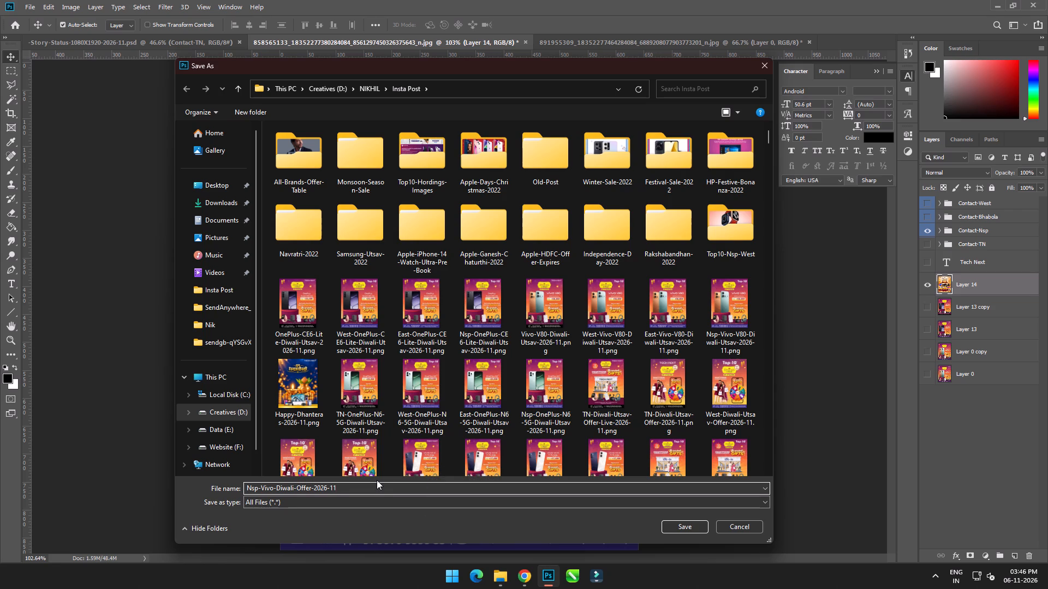
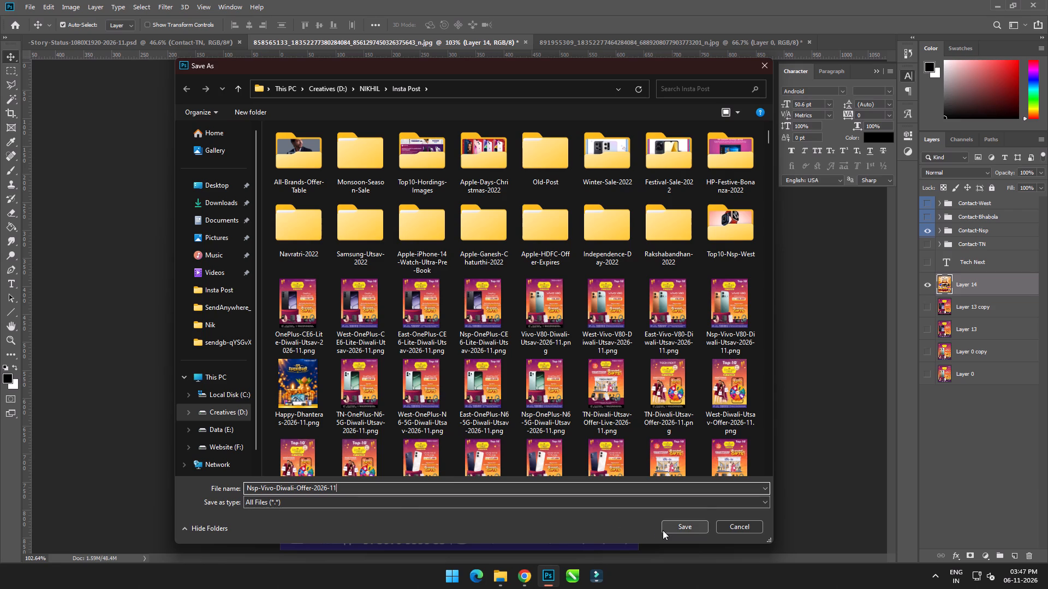
Copy the file name Nsp-Vivo-Diwali-Offer-2026-11 and save the PNG in the Insta Post folder.
{"action": "key", "text": "ctrl+a"}
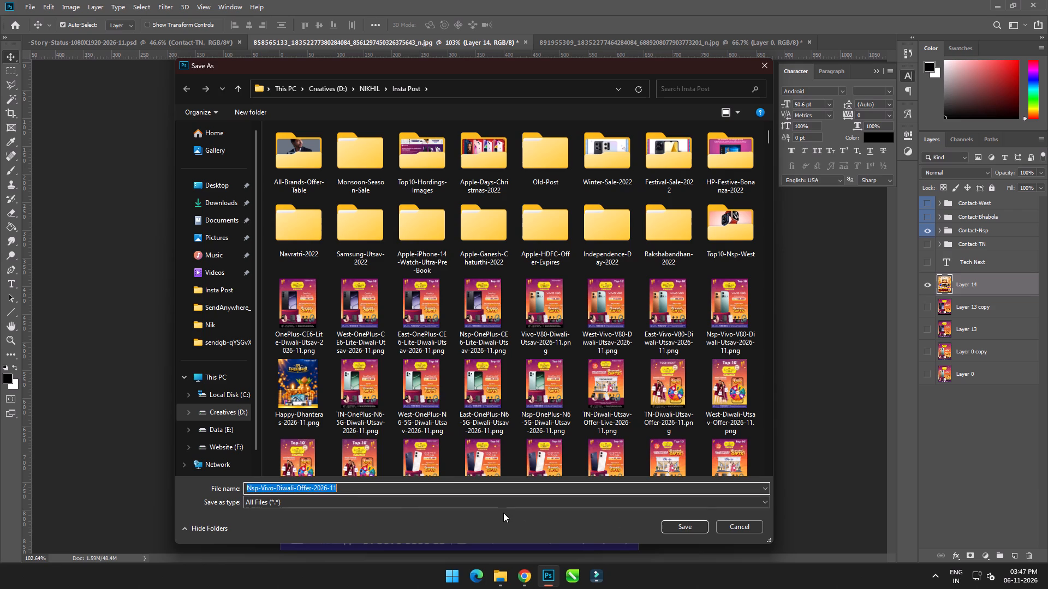
{"action": "key", "text": "ctrl+c"}
{"action": "left_click", "coordinate": [515, 486]}
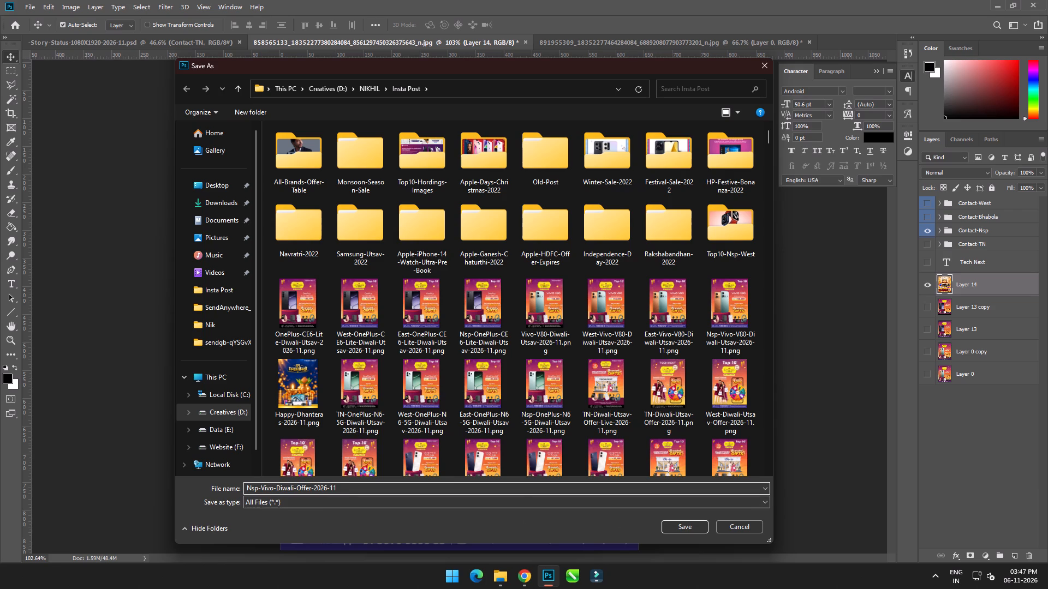
{"action": "left_click", "coordinate": [677, 524]}
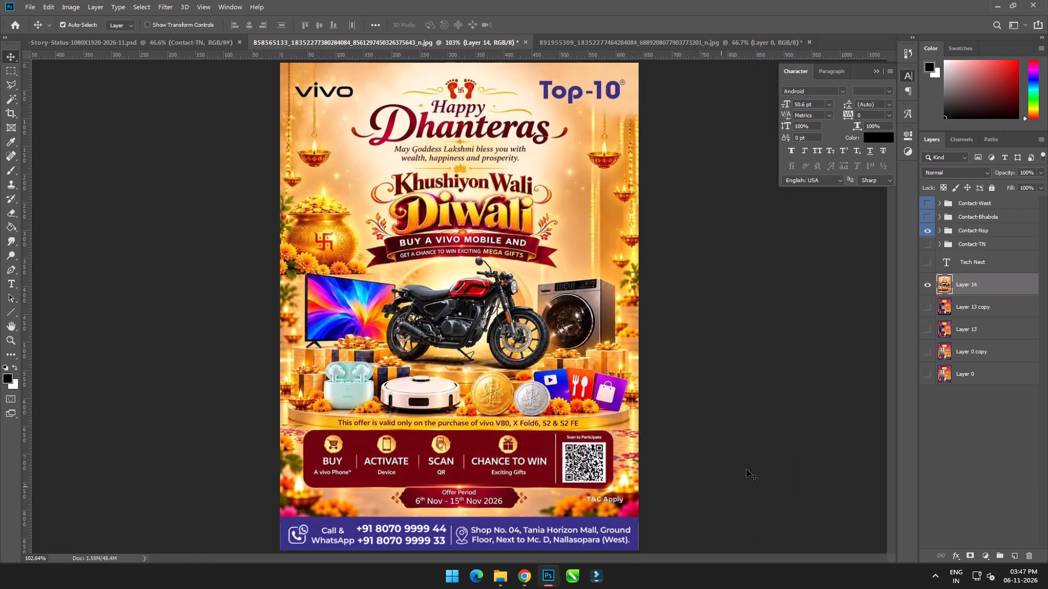
Replace the Contact-Nsp strip with Contact-Bhabola and export the poster as East-Vivo-Diwali-Offer-2026-11.png in the Insta Post folder.
{"action": "left_click", "coordinate": [930, 230]}
{"action": "left_click", "coordinate": [929, 217]}
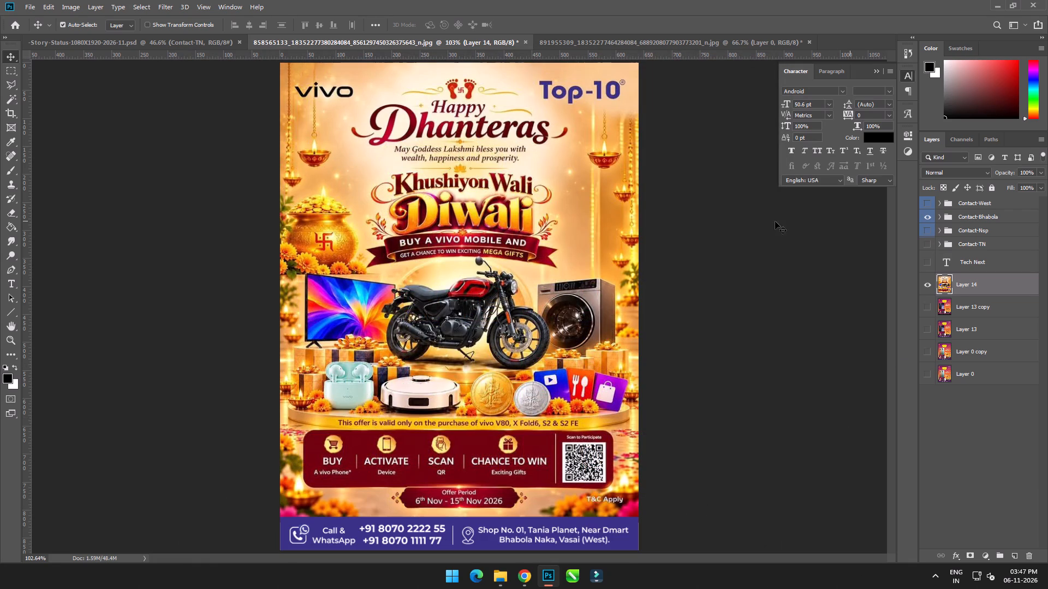
{"action": "left_click", "coordinate": [32, 4]}
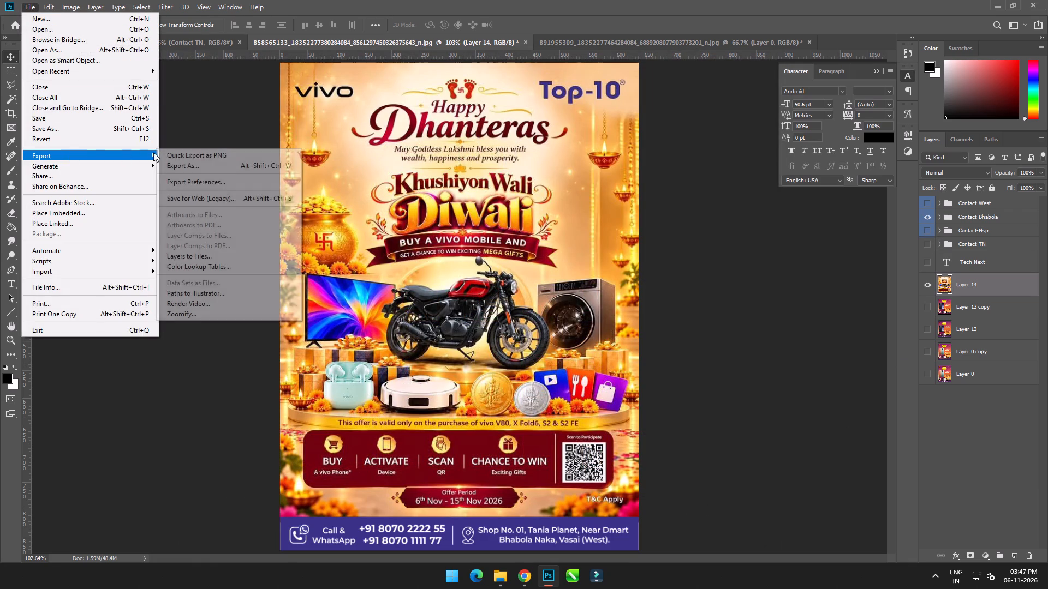
{"action": "left_click", "coordinate": [163, 152]}
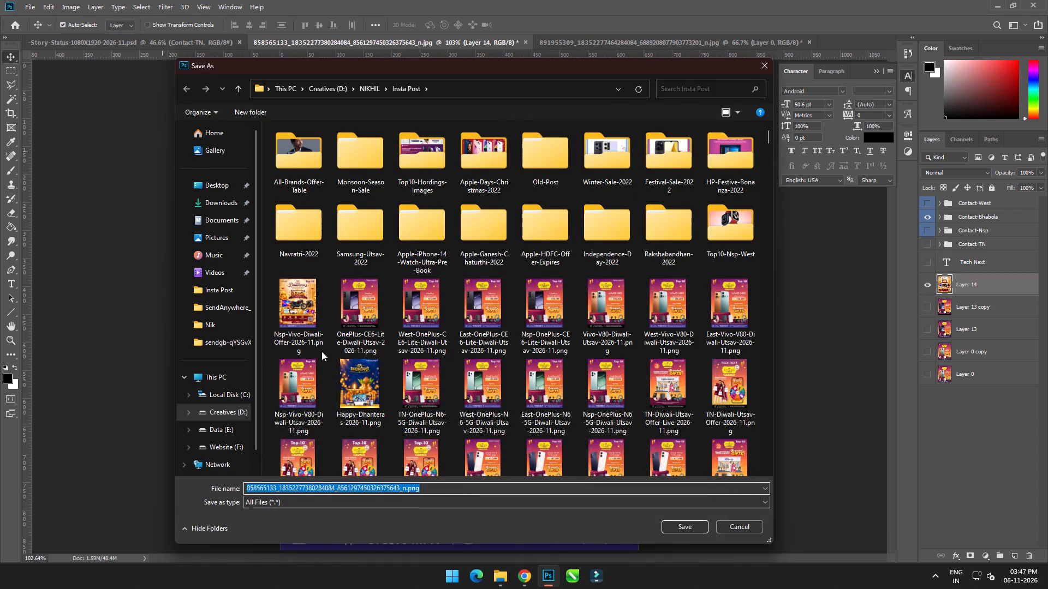
{"action": "left_click", "coordinate": [312, 339]}
{"action": "left_click", "coordinate": [309, 490]}
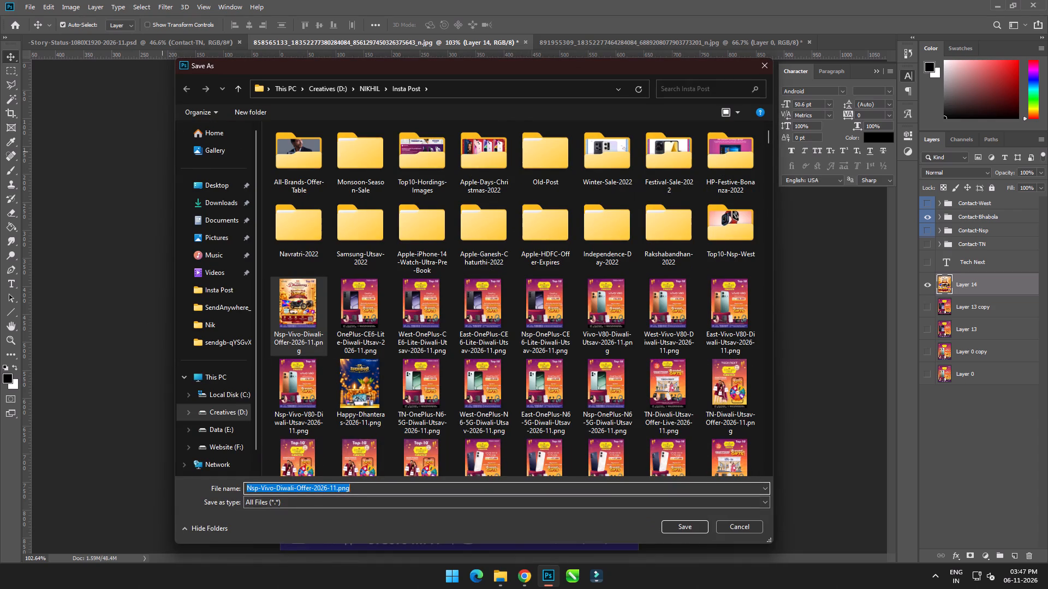
{"action": "key", "text": "Home"}
{"action": "key", "text": "Delete"}
{"action": "key", "text": "Delete"}
{"action": "key", "text": "Delete"}
{"action": "type", "text": "Eas"}
{"action": "key", "text": "t"}
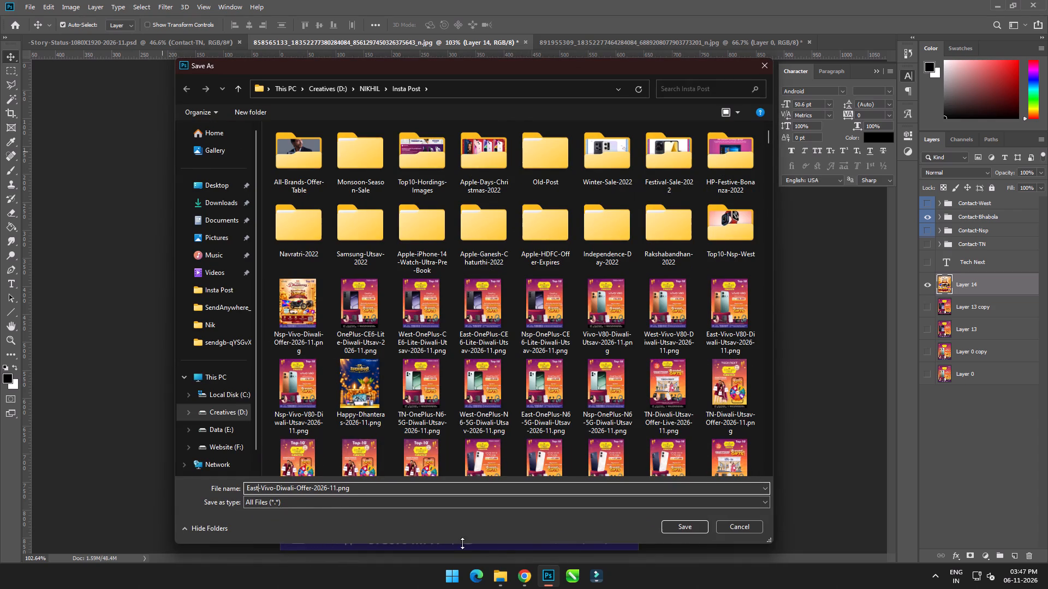
{"action": "left_click", "coordinate": [675, 525]}
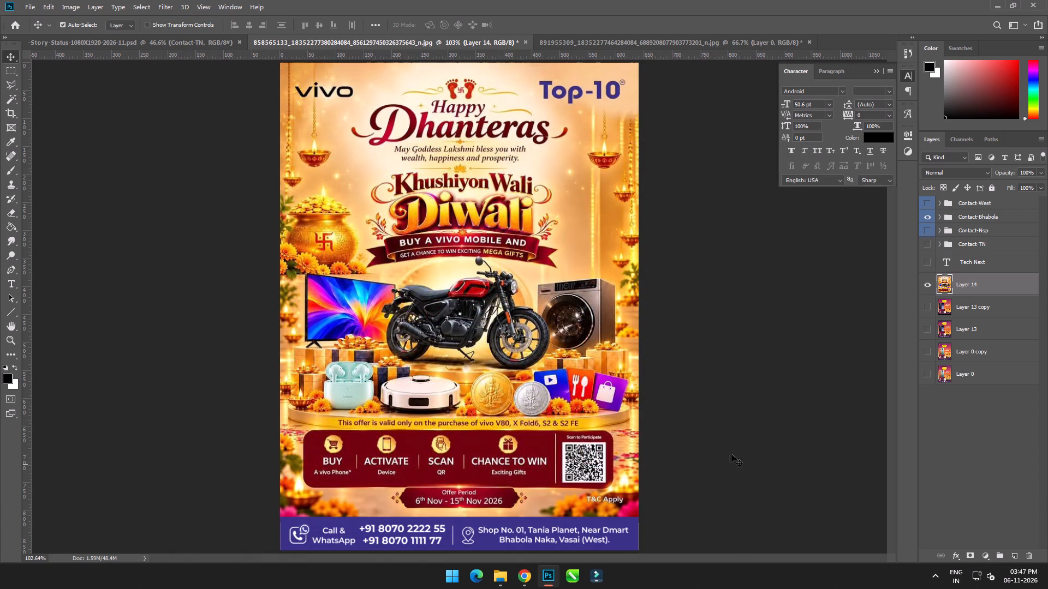
Replace the Contact-Bhabola strip with Contact-West and export the poster as West-Vivo-Diwali-Offer-2026-11.png in the Insta Post folder.
{"action": "left_click", "coordinate": [930, 219]}
{"action": "left_click", "coordinate": [930, 202]}
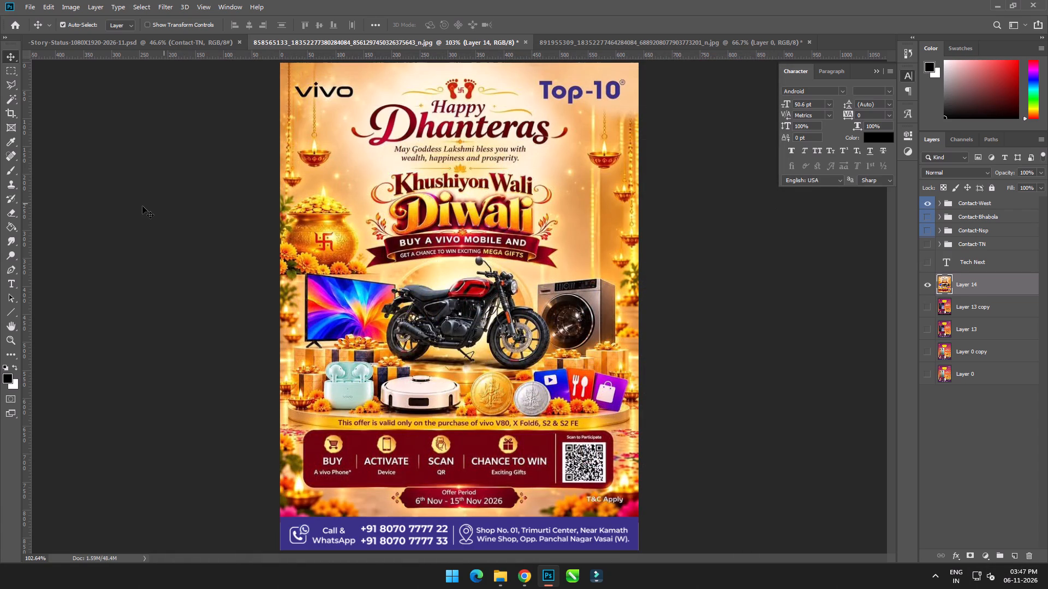
{"action": "left_click", "coordinate": [30, 9]}
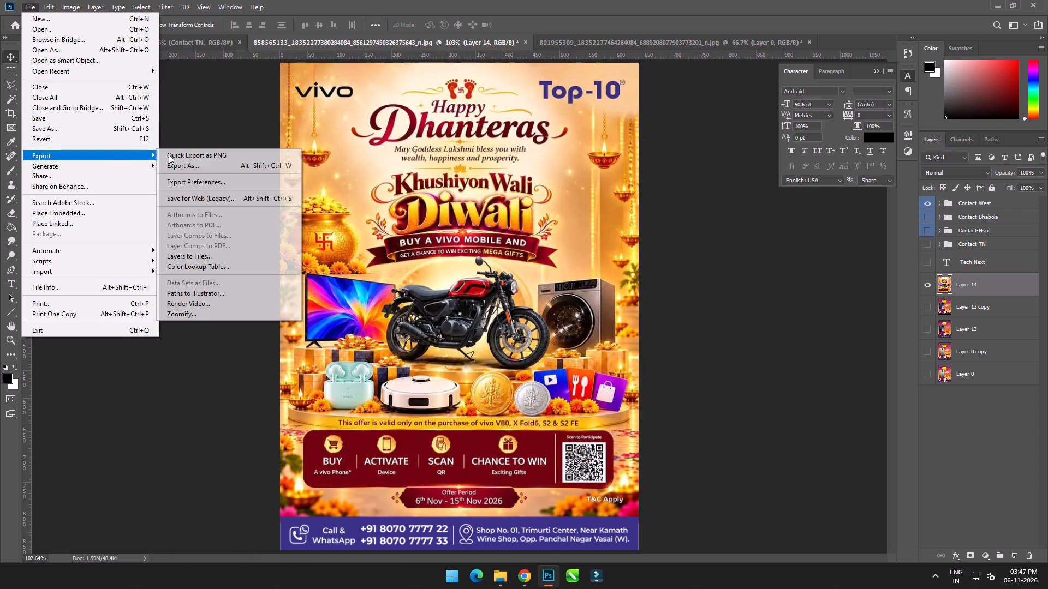
{"action": "left_click", "coordinate": [171, 154]}
{"action": "left_click", "coordinate": [326, 316]}
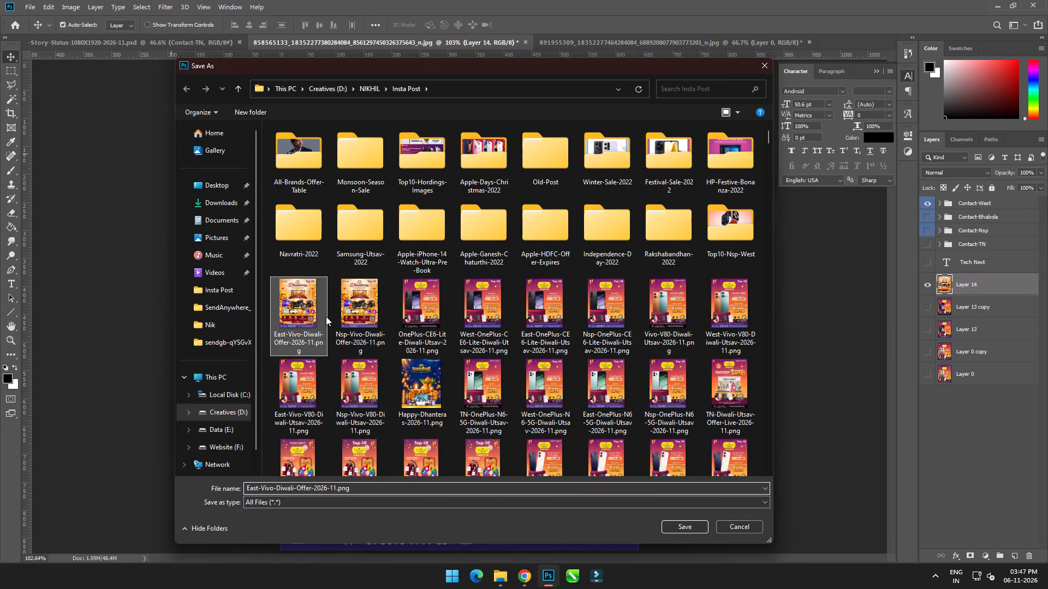
{"action": "left_click", "coordinate": [297, 493]}
{"action": "key", "text": "Home"}
{"action": "key", "text": "Home"}
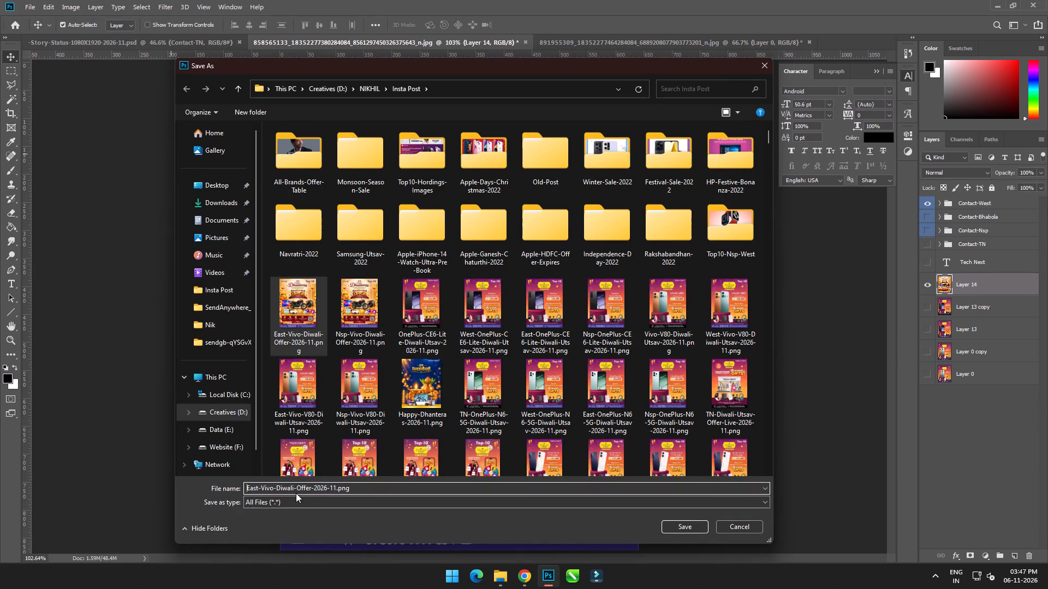
{"action": "key", "text": "Delete"}
{"action": "key", "text": "Delete"}
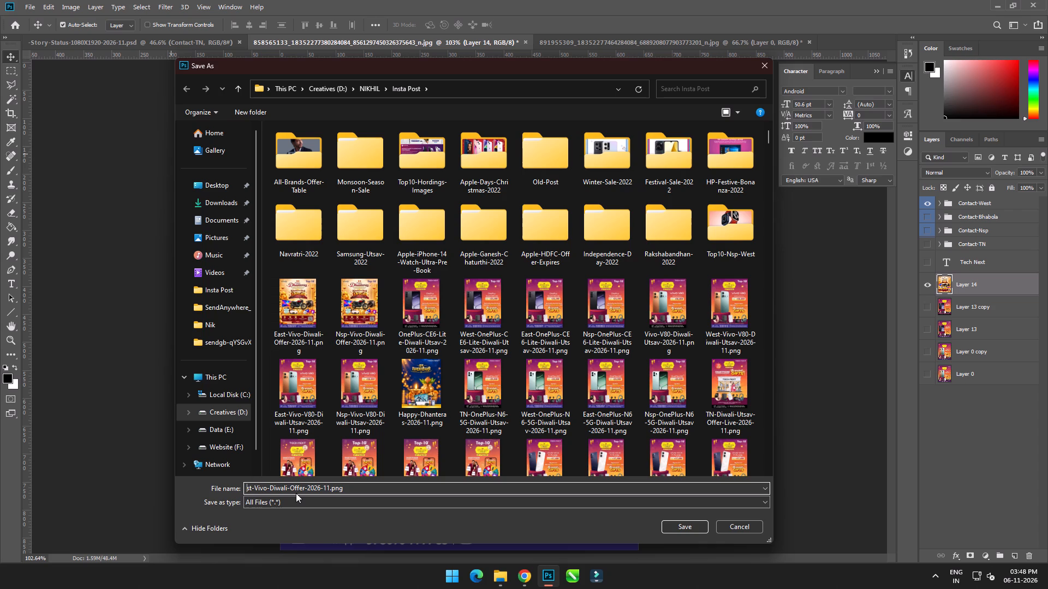
{"action": "type", "text": "We"}
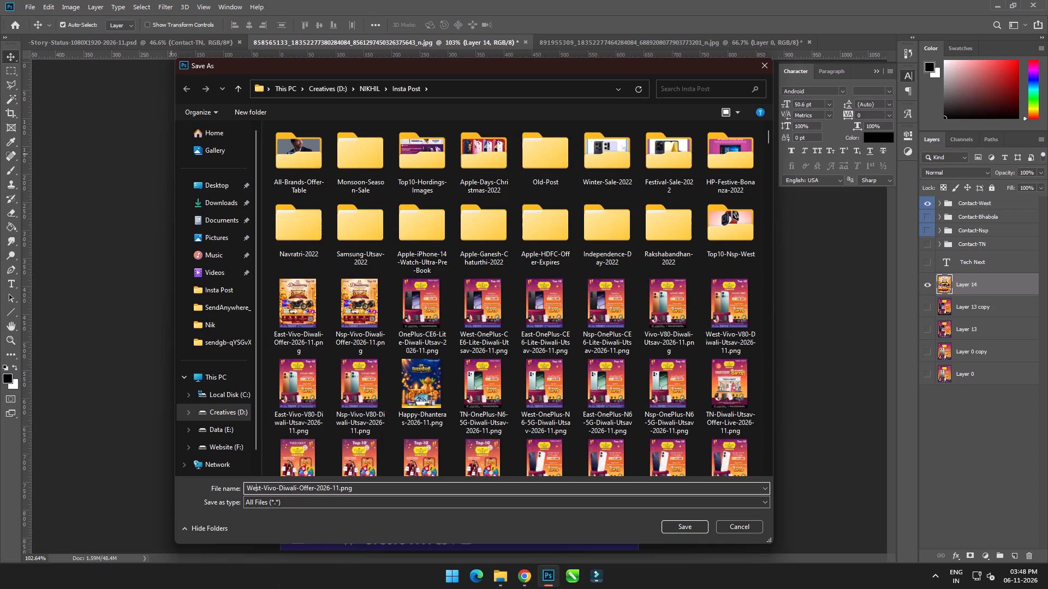
{"action": "key", "text": "Return"}
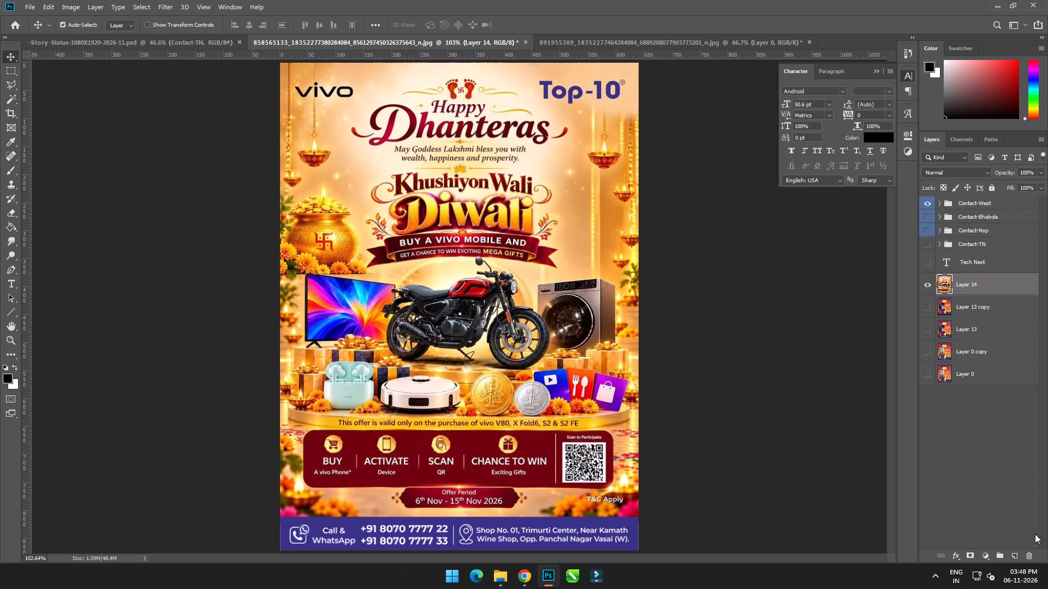
Hide the Contact-West group and show the Contact-TN group, keeping the Tech Next text layer hidden.
{"action": "left_click", "coordinate": [926, 208]}
{"action": "left_click", "coordinate": [930, 247]}
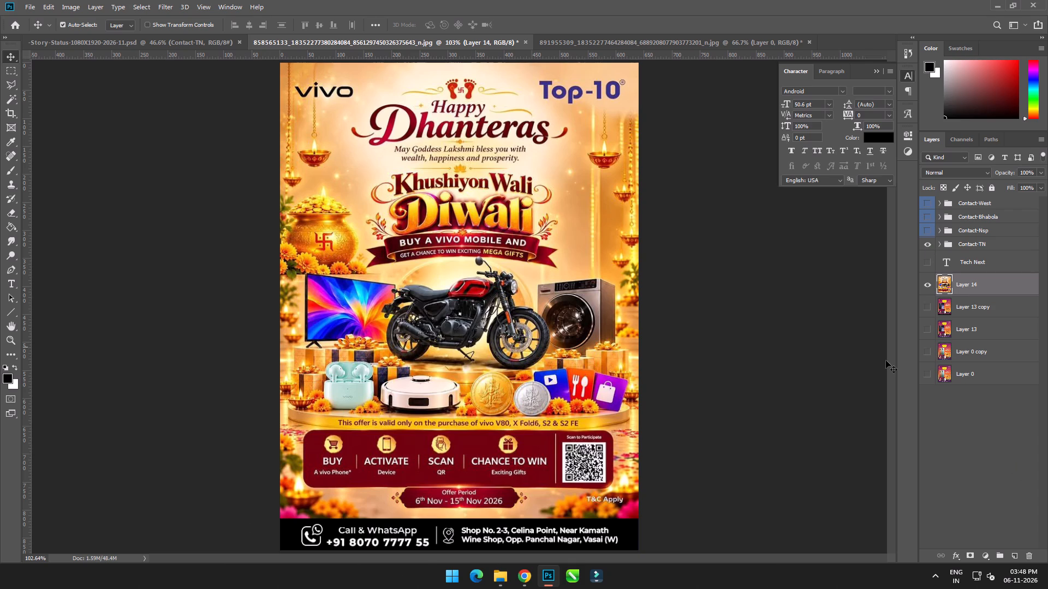
{"action": "left_click", "coordinate": [930, 263]}
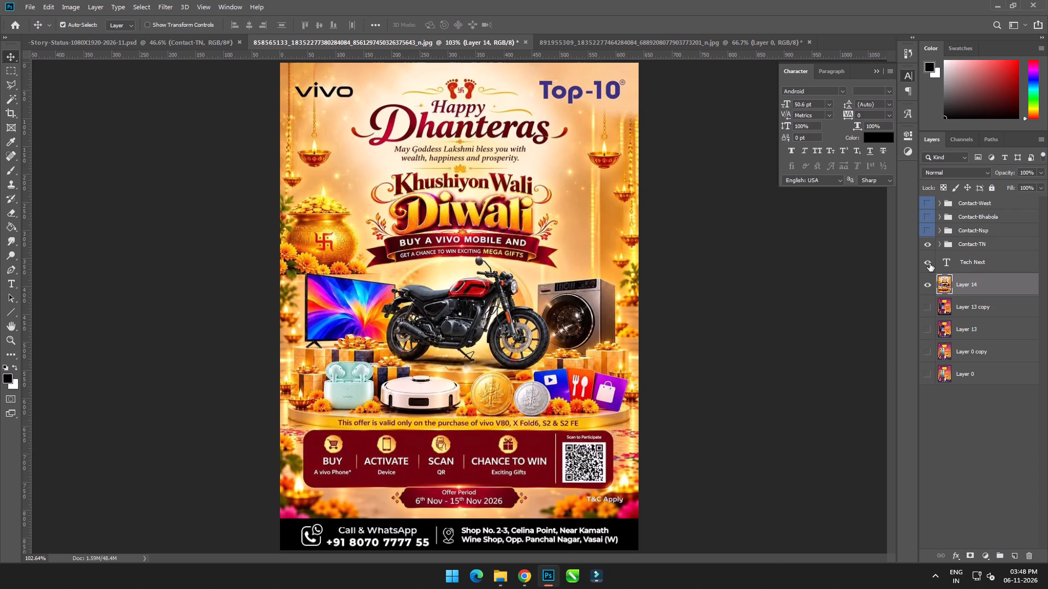
{"action": "left_click", "coordinate": [930, 263]}
Duplicate Layer 14 and hide the original.
{"action": "key", "text": "ctrl+j"}
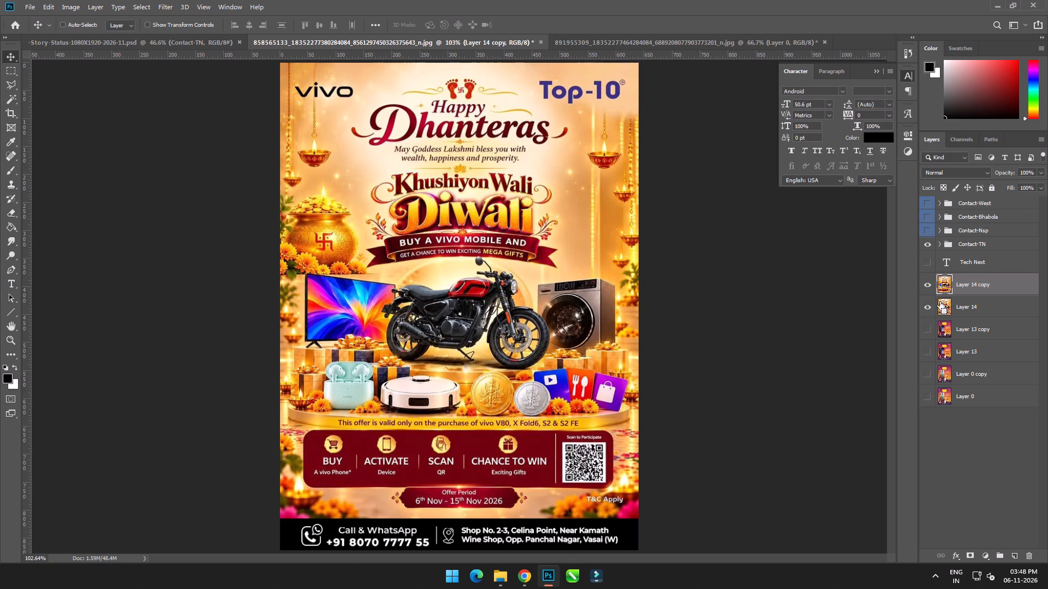
{"action": "left_click", "coordinate": [927, 309]}
Remove the Top-10 logo from the Layer 14 copy with a 15 px Spot Healing Brush, covering the whole logo and its registered mark.
{"action": "scroll", "coordinate": [610, 86], "scroll_direction": "up", "scroll_amount": 10, "text": "alt"}
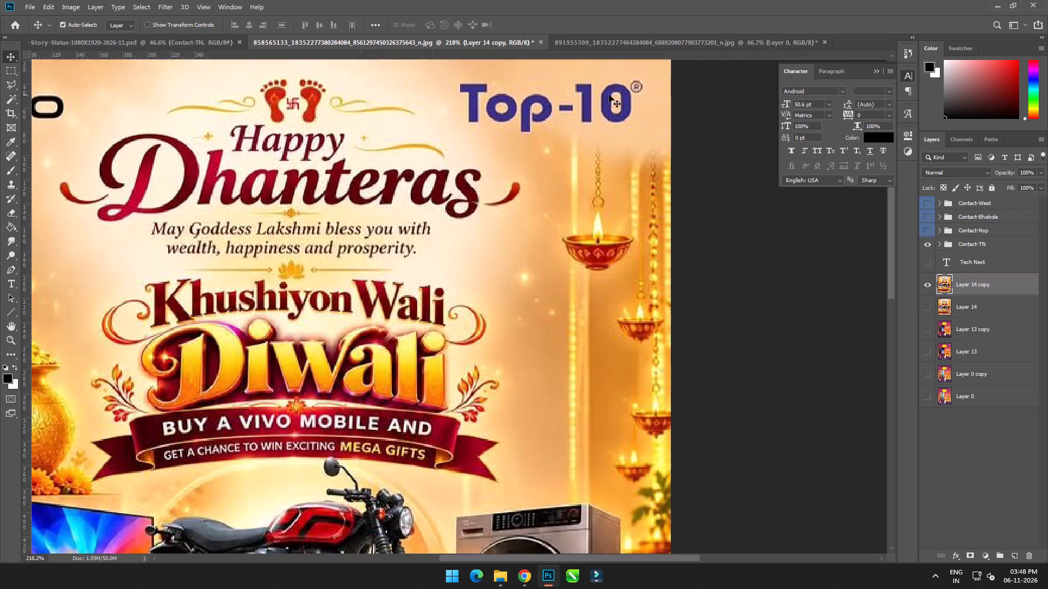
{"action": "scroll", "coordinate": [609, 95], "scroll_direction": "up", "scroll_amount": 10, "text": "alt"}
{"action": "key", "text": "j"}
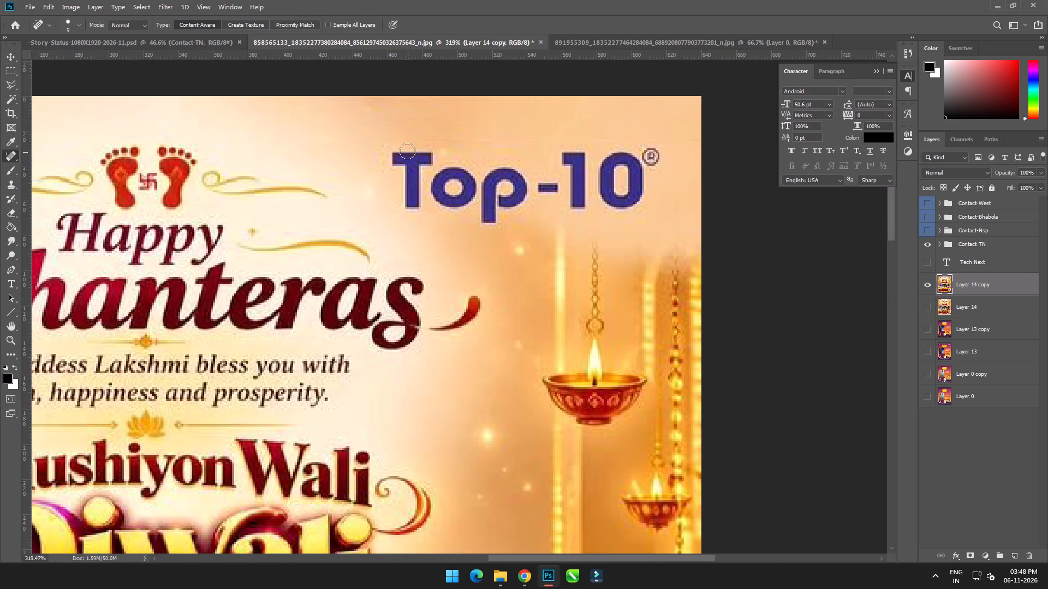
{"action": "key", "text": "bracketright"}
{"action": "key", "text": "bracketright"}
{"action": "key", "text": "bracketleft"}
{"action": "key", "text": "bracketright"}
{"action": "left_click_drag", "start_coordinate": [397, 155], "coordinate": [420, 157]}
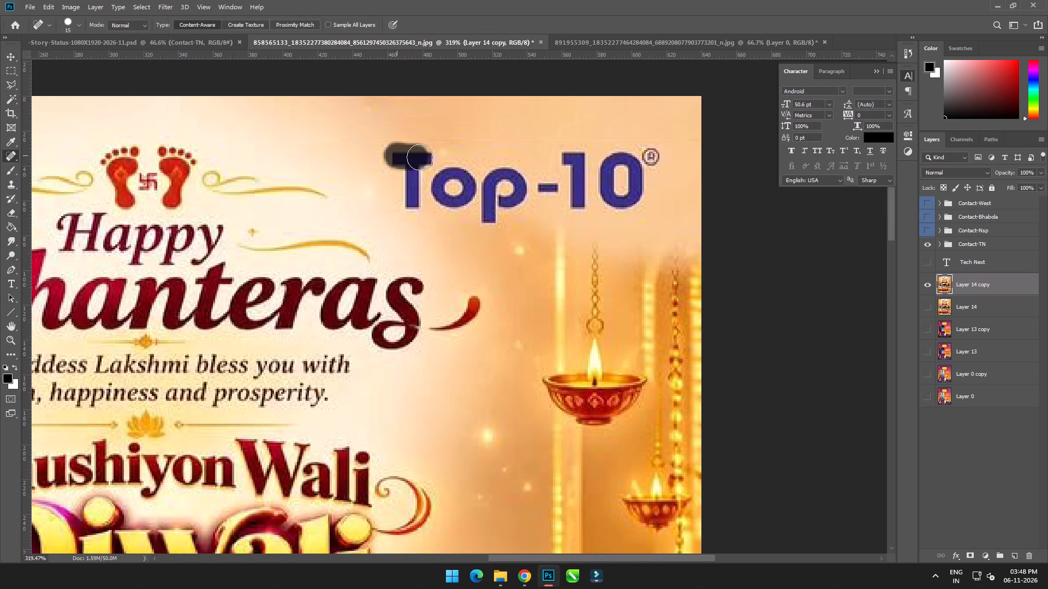
{"action": "left_click_drag", "start_coordinate": [420, 157], "coordinate": [634, 158]}
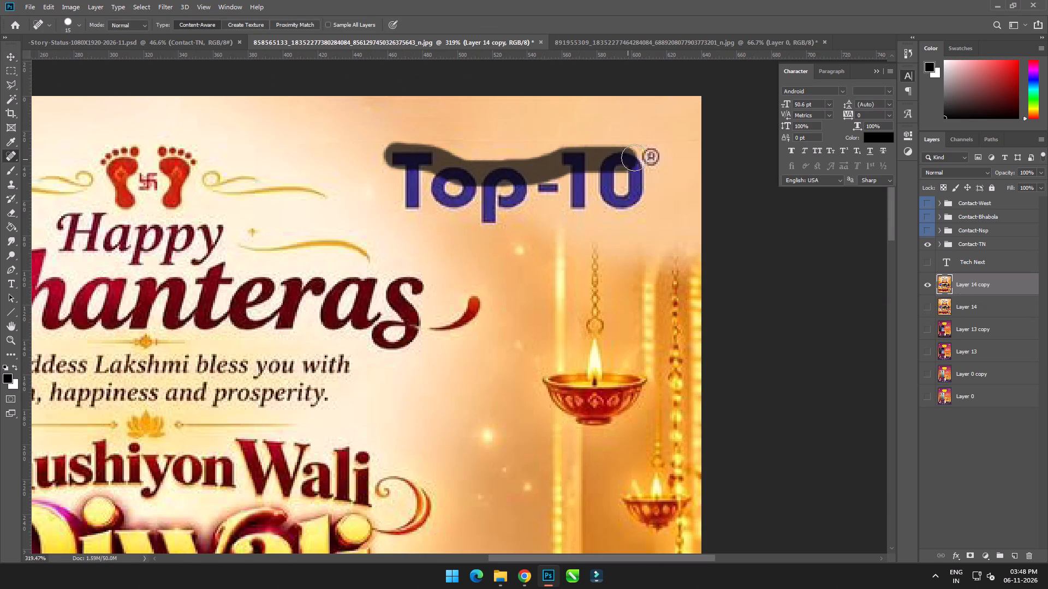
{"action": "left_click_drag", "start_coordinate": [634, 158], "coordinate": [501, 211]}
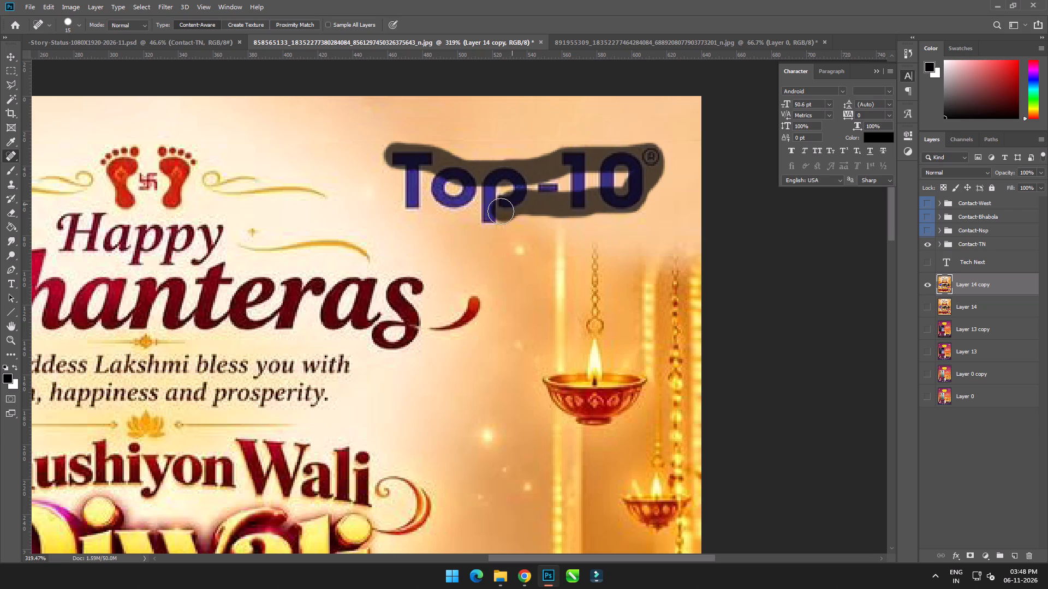
{"action": "left_click_drag", "start_coordinate": [501, 211], "coordinate": [622, 176]}
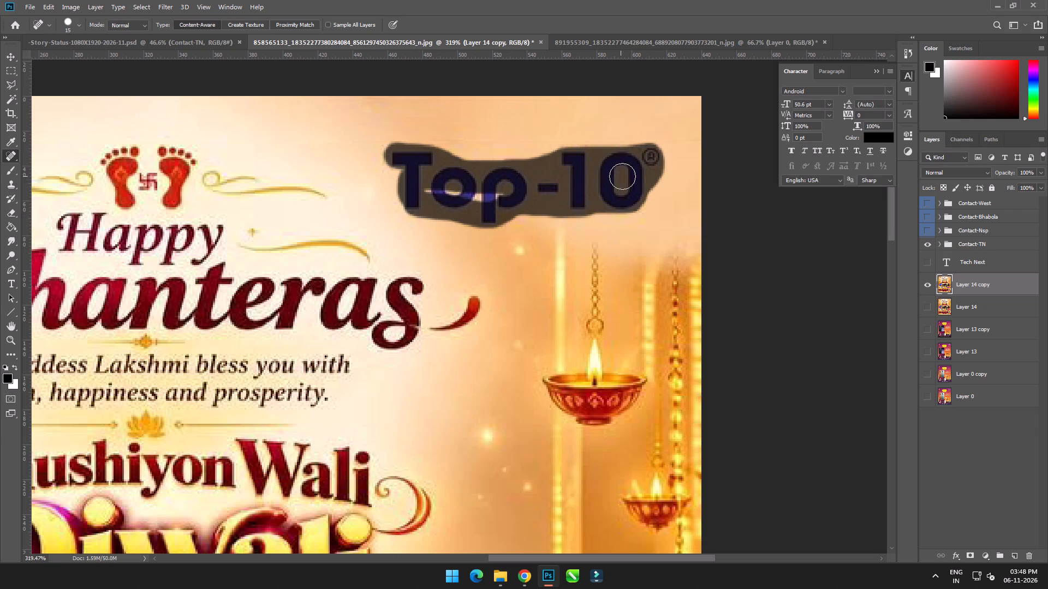
{"action": "left_click_drag", "start_coordinate": [622, 176], "coordinate": [430, 189]}
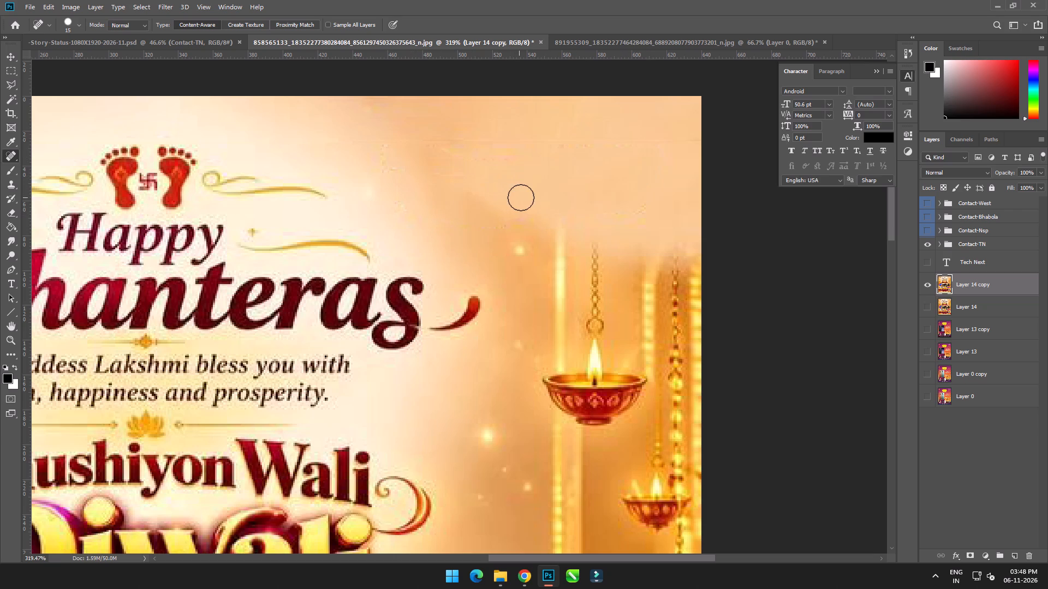
Show the Tech Next text layer and set its text color to black, #000000.
{"action": "left_click", "coordinate": [924, 263]}
{"action": "double_click", "coordinate": [946, 263]}
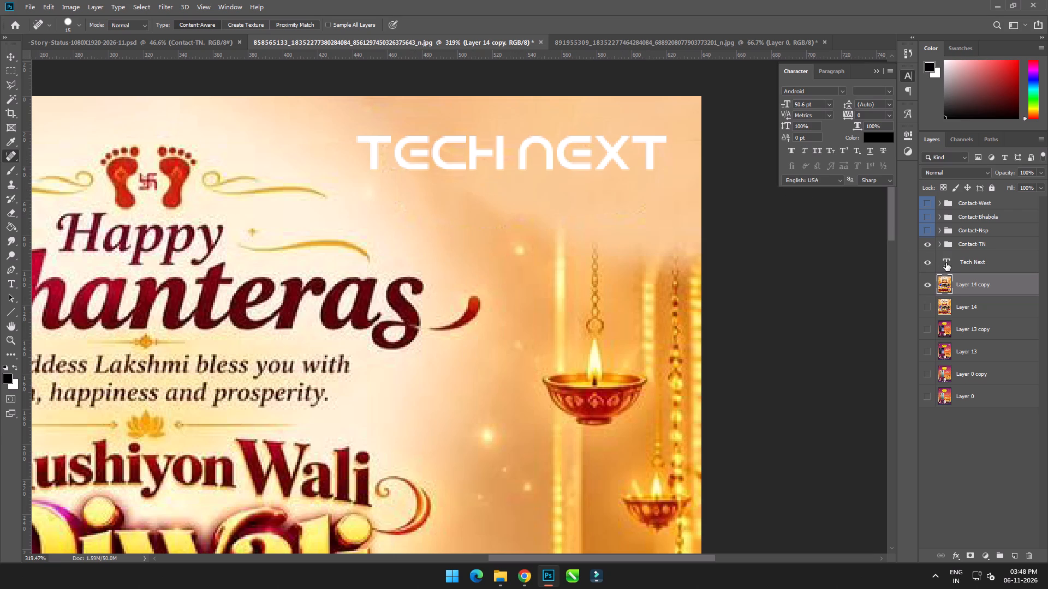
{"action": "left_click", "coordinate": [874, 140]}
{"action": "left_click_drag", "start_coordinate": [797, 217], "coordinate": [795, 219]}
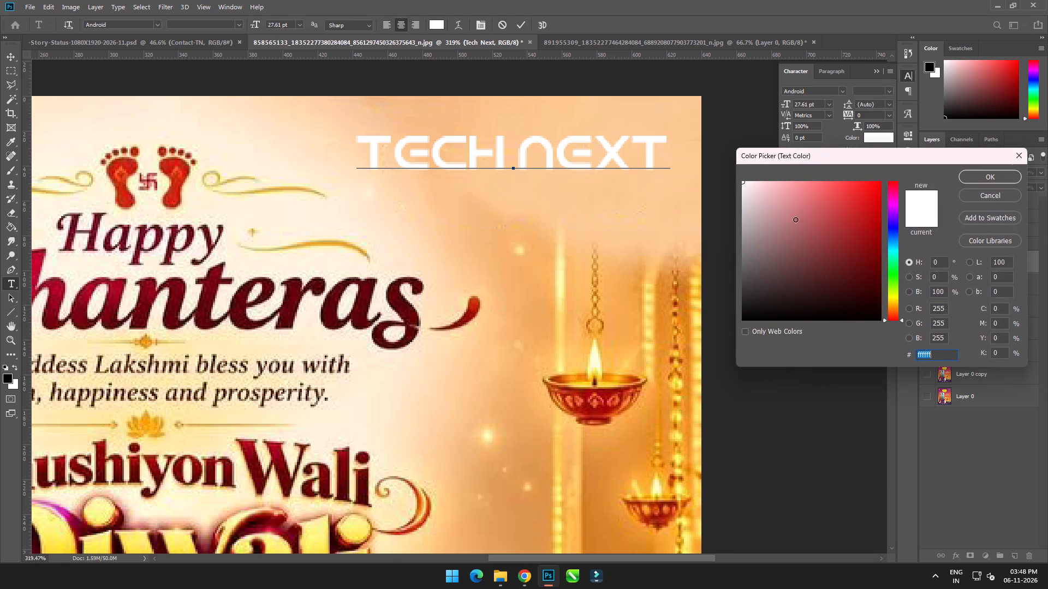
{"action": "left_click_drag", "start_coordinate": [795, 219], "coordinate": [657, 371]}
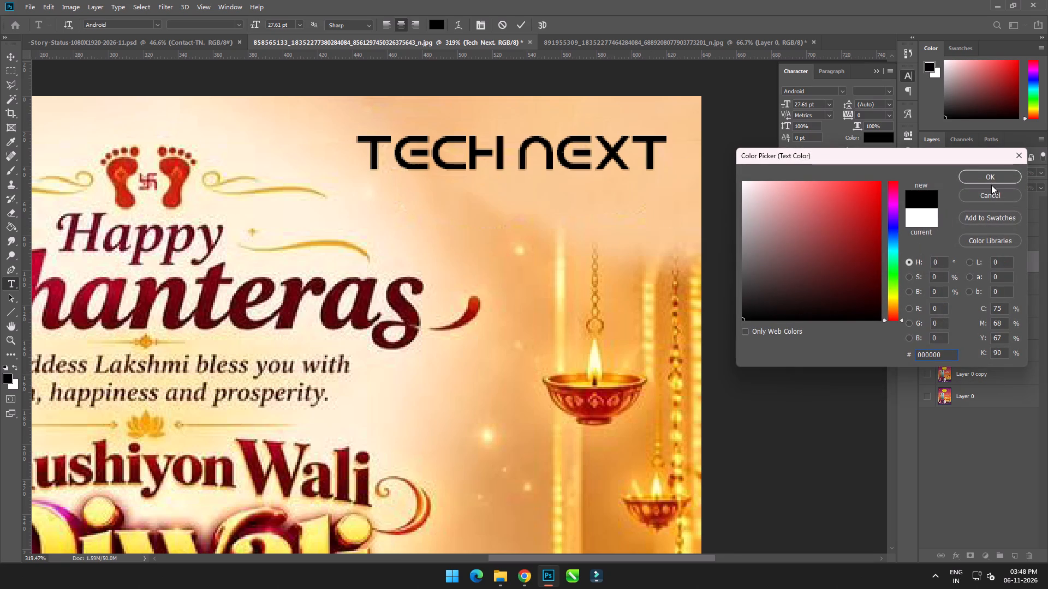
{"action": "left_click", "coordinate": [988, 175]}
{"action": "left_click", "coordinate": [522, 26]}
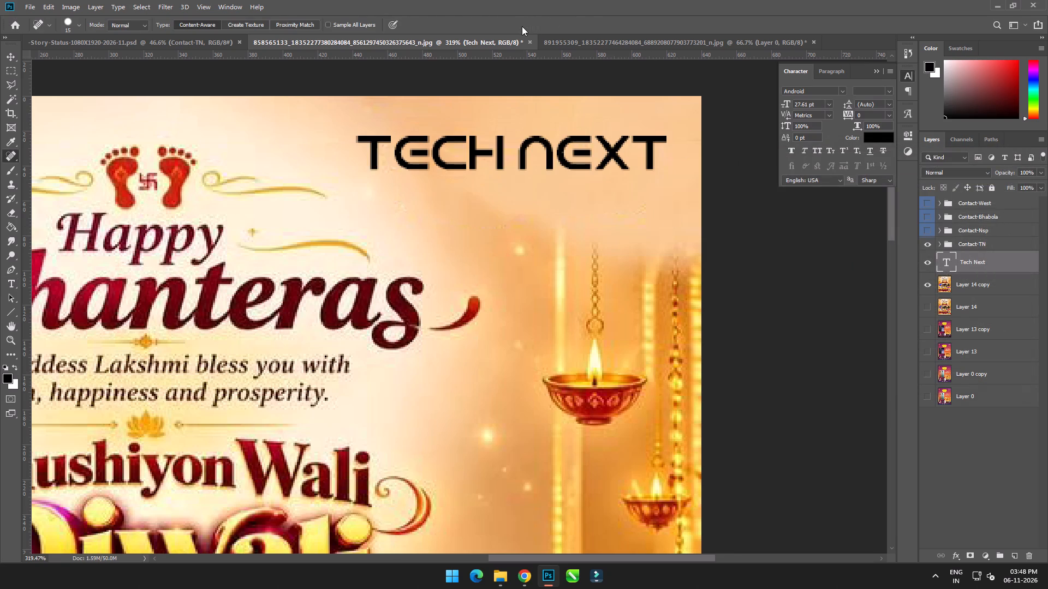
Nudge the Tech Next text down about 12 px towards the level of the vivo logo.
{"action": "key", "text": "ctrl+0"}
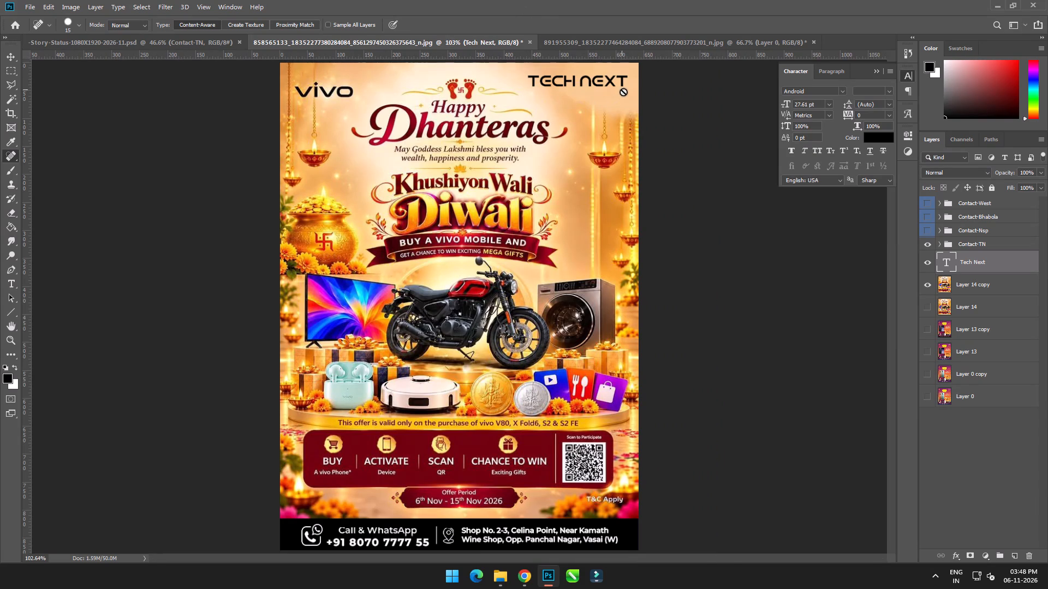
{"action": "key", "text": "ctrl+Down"}
{"action": "key", "text": "ctrl+Down"}
{"action": "key", "text": "ctrl+Down"}
{"action": "key", "text": "ctrl+Down"}
{"action": "key", "text": "ctrl+Down"}
{"action": "key", "text": "ctrl+Down"}
{"action": "key", "text": "ctrl+Down"}
{"action": "key", "text": "ctrl+Down"}
{"action": "key", "text": "ctrl+Down"}
{"action": "key", "text": "ctrl+Down"}
{"action": "key", "text": "ctrl+Down"}
{"action": "key", "text": "ctrl+Down"}
{"action": "key", "text": "ctrl+Down"}
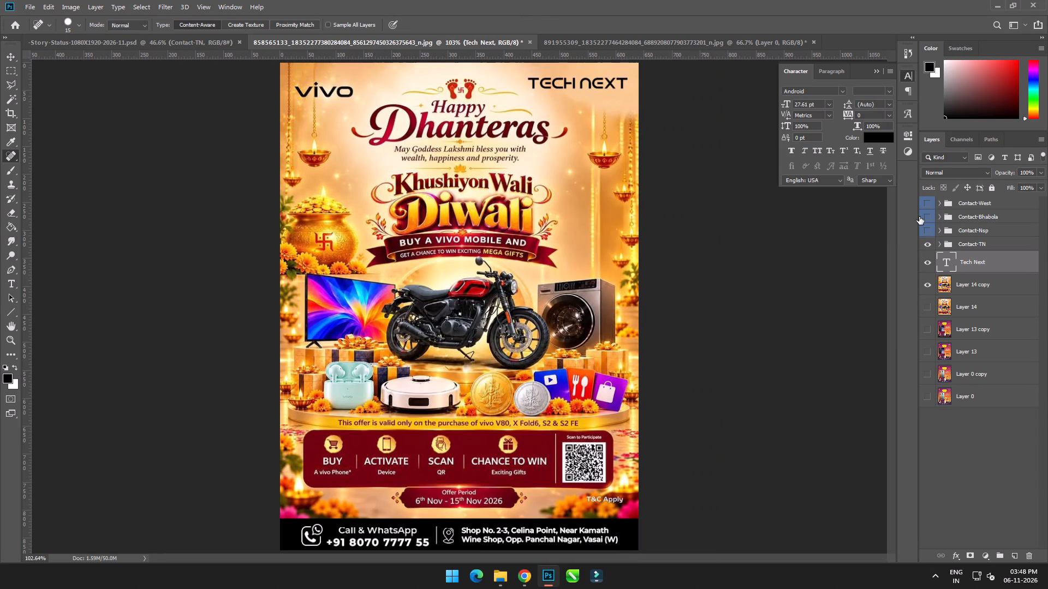
{"action": "key", "text": "ctrl+Up"}
{"action": "key", "text": "ctrl+Up"}
{"action": "key", "text": "ctrl+Down"}
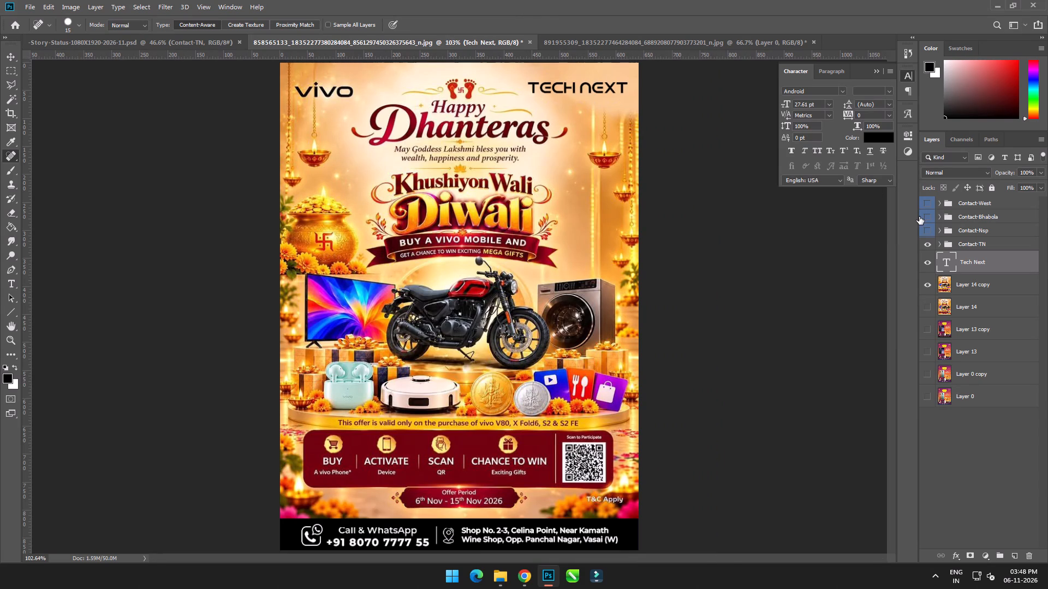
Fine-tune the Tech Next text's vertical position with the Move tool, lowering it slightly to line up with the vivo logo.
{"action": "scroll", "coordinate": [401, 110], "scroll_direction": "up", "scroll_amount": 10, "text": "alt"}
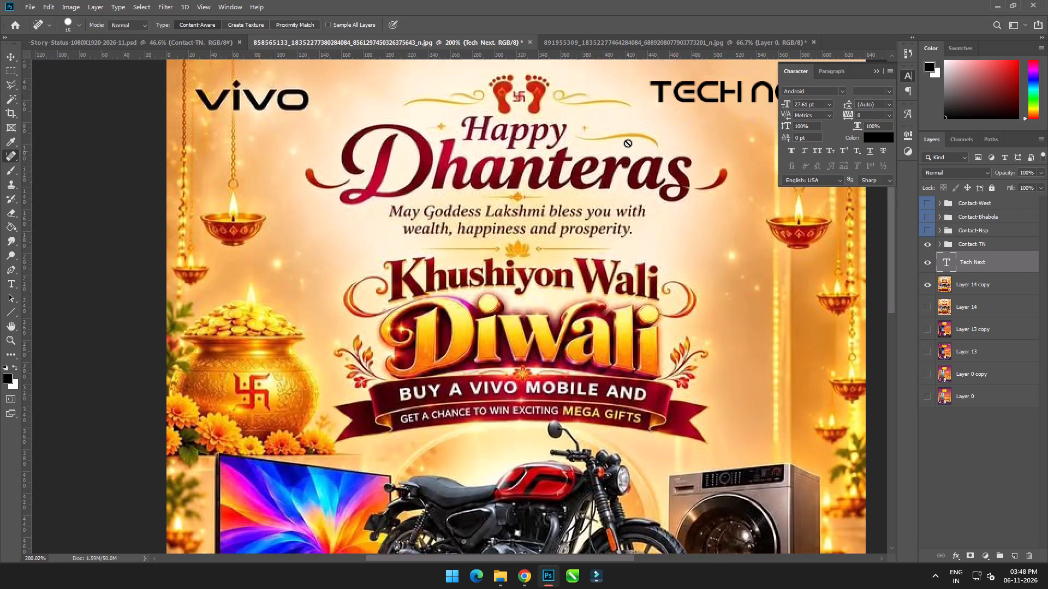
{"action": "scroll", "coordinate": [628, 143], "scroll_direction": "up", "scroll_amount": 4, "text": "alt"}
{"action": "scroll", "coordinate": [601, 156], "scroll_direction": "down", "scroll_amount": 2, "text": "alt"}
{"action": "scroll", "coordinate": [728, 150], "scroll_direction": "up", "scroll_amount": 2, "text": "alt"}
{"action": "key", "text": "v"}
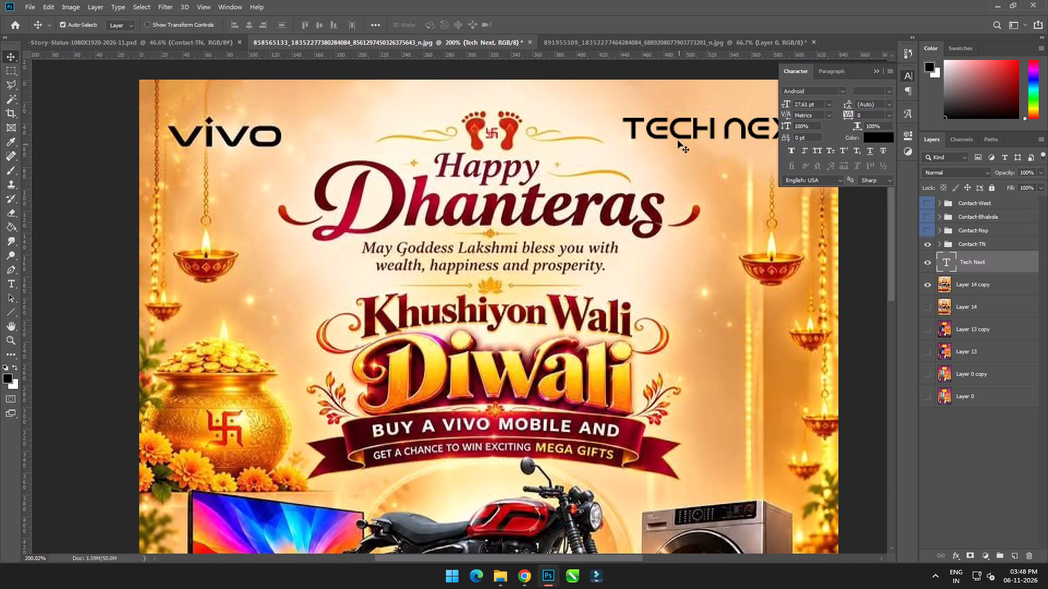
{"action": "left_click", "coordinate": [665, 129]}
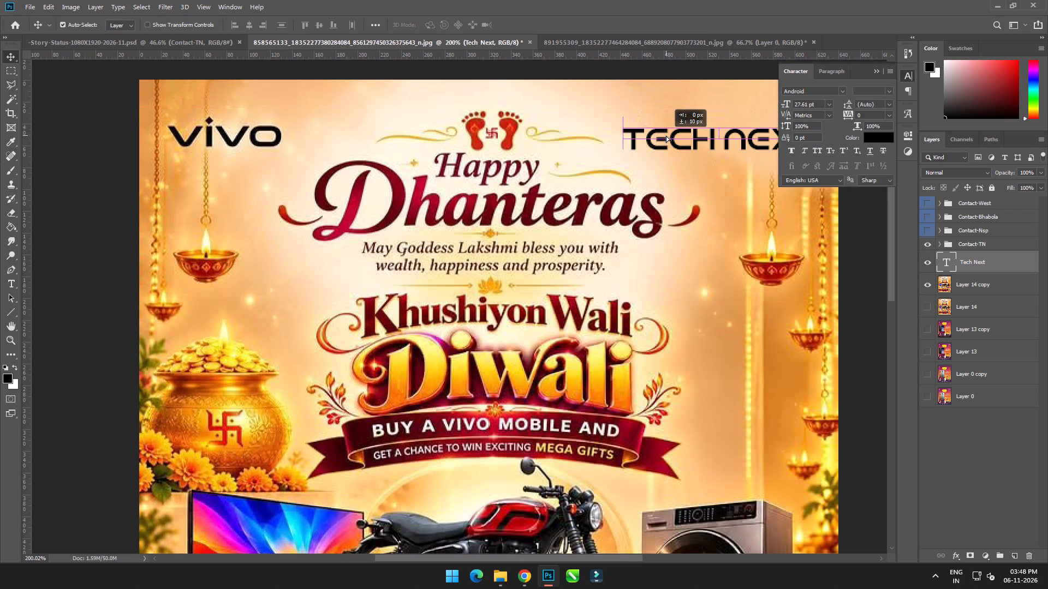
{"action": "key", "text": "Down"}
{"action": "key", "text": "Down"}
{"action": "key", "text": "Down"}
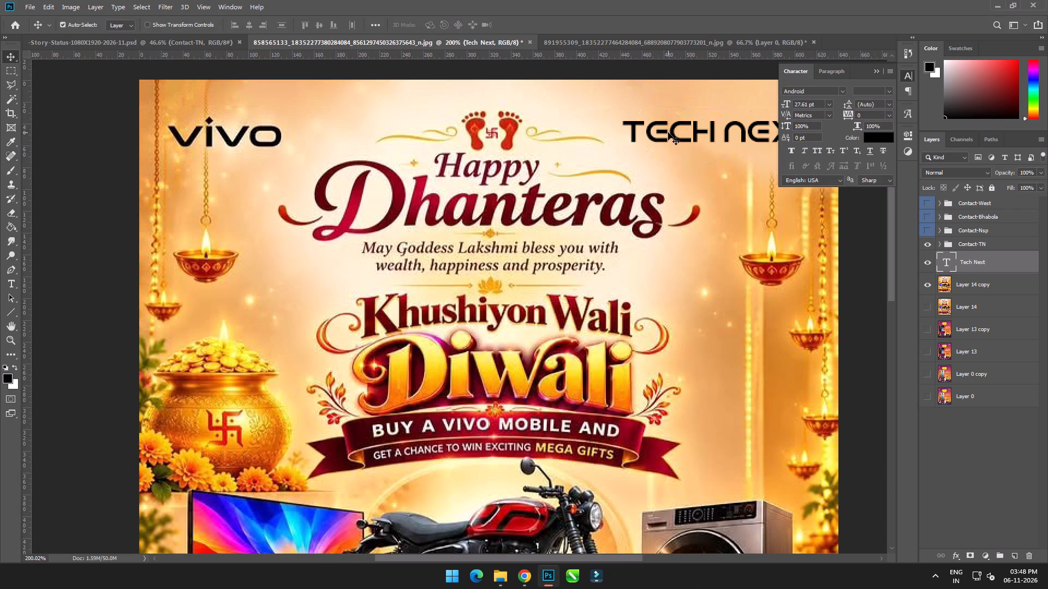
{"action": "key", "text": "Up"}
{"action": "key", "text": "ctrl+0"}
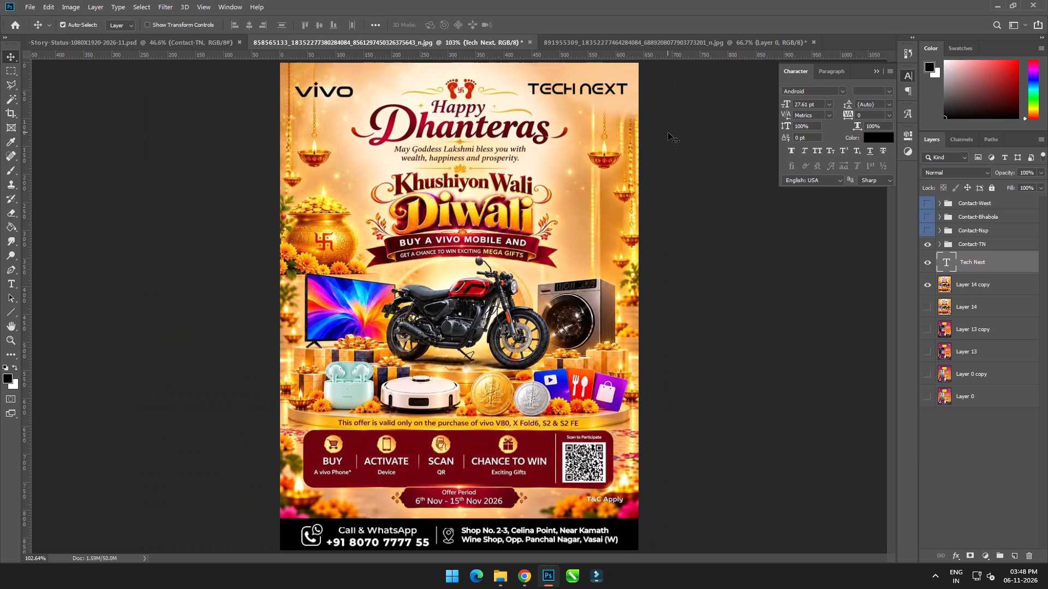
{"action": "key", "text": "Down"}
{"action": "key", "text": "Up"}
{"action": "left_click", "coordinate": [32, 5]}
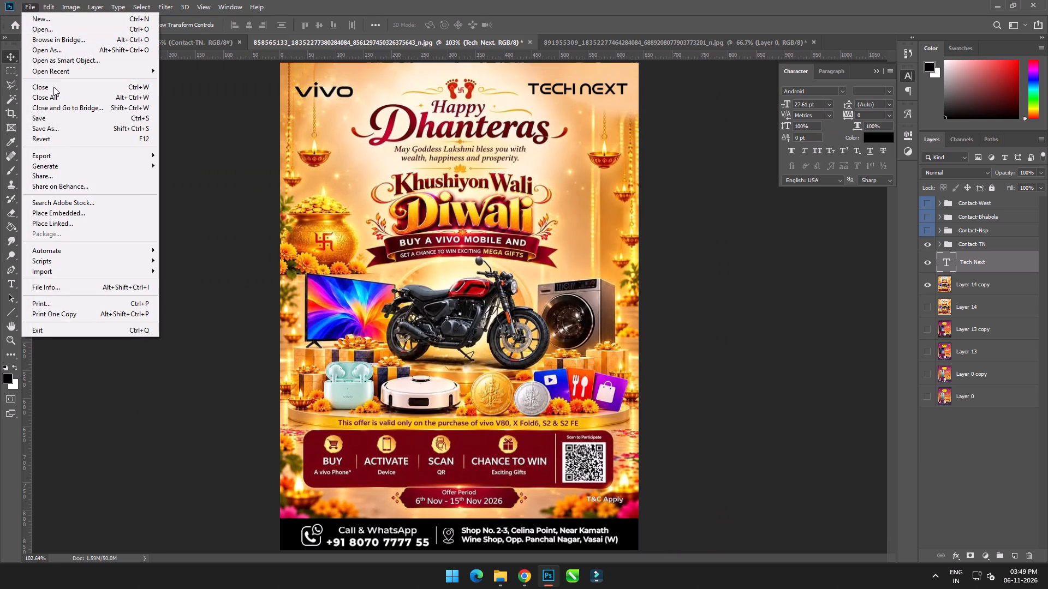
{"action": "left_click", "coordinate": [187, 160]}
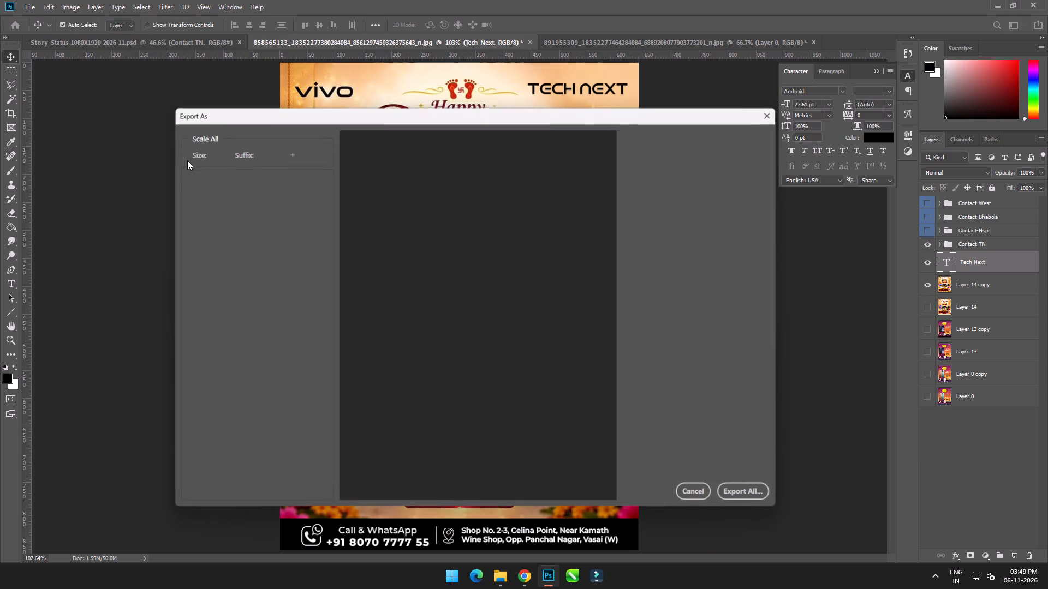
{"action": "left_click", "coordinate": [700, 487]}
Quick-export the poster as PNG to the Insta Post folder, reusing the name West-Vivo-Diwali-Offer-2026-11.png with the West- prefix removed.
{"action": "left_click", "coordinate": [24, 2]}
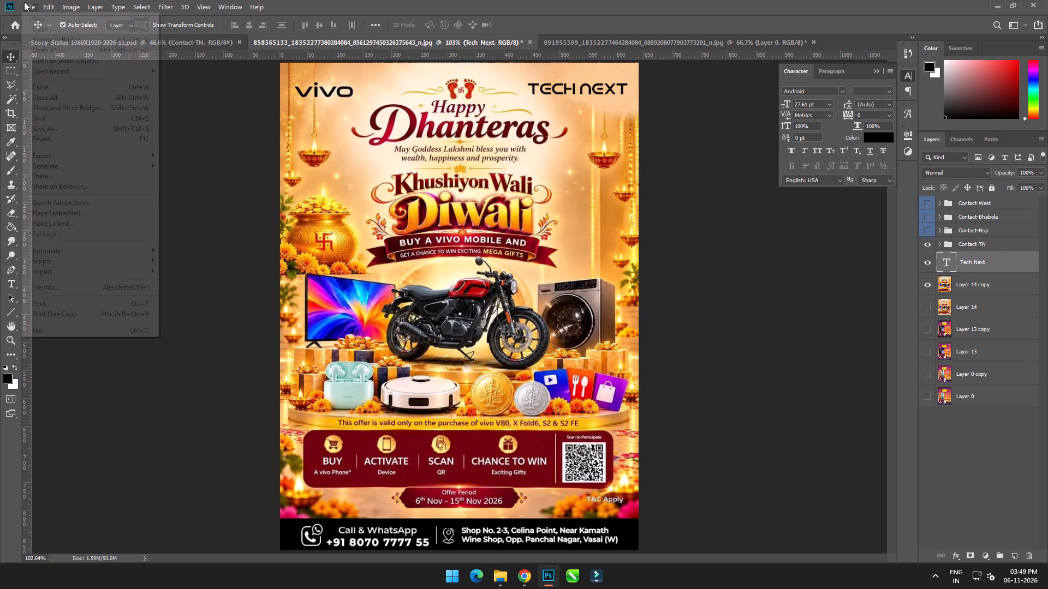
{"action": "left_click", "coordinate": [196, 153]}
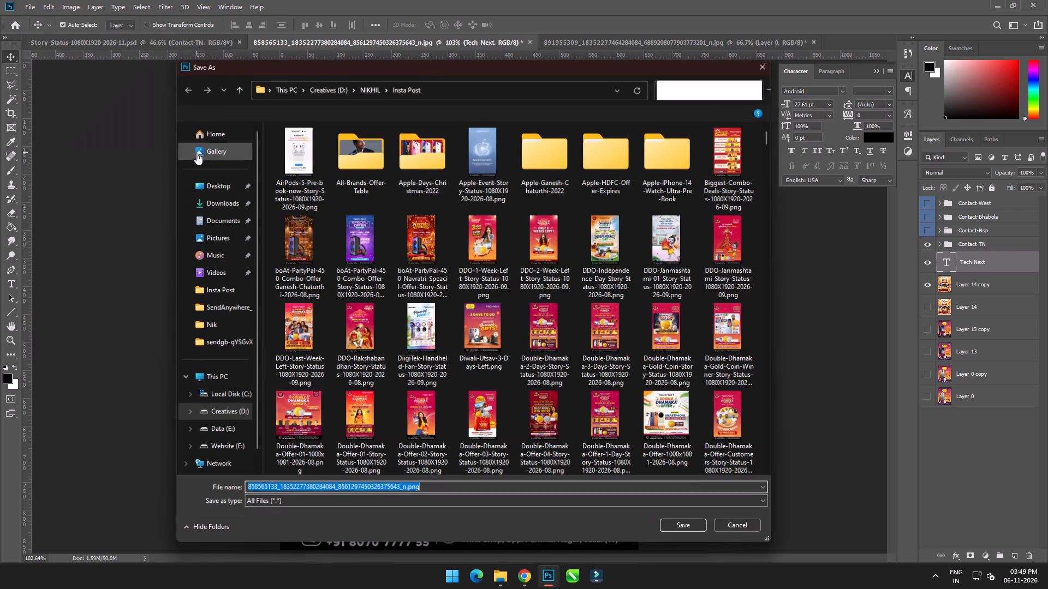
{"action": "left_click", "coordinate": [300, 318]}
{"action": "left_click", "coordinate": [311, 492]}
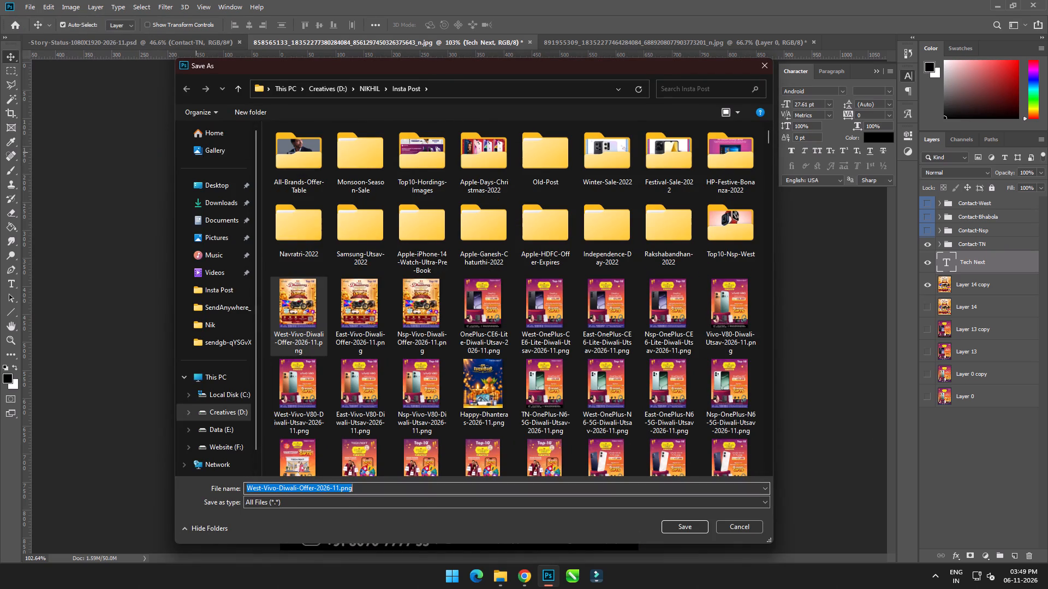
{"action": "key", "text": "Home"}
{"action": "key", "text": "Delete"}
{"action": "key", "text": "Delete"}
{"action": "key", "text": "Delete"}
{"action": "key", "text": "Delete"}
{"action": "key", "text": "Delete"}
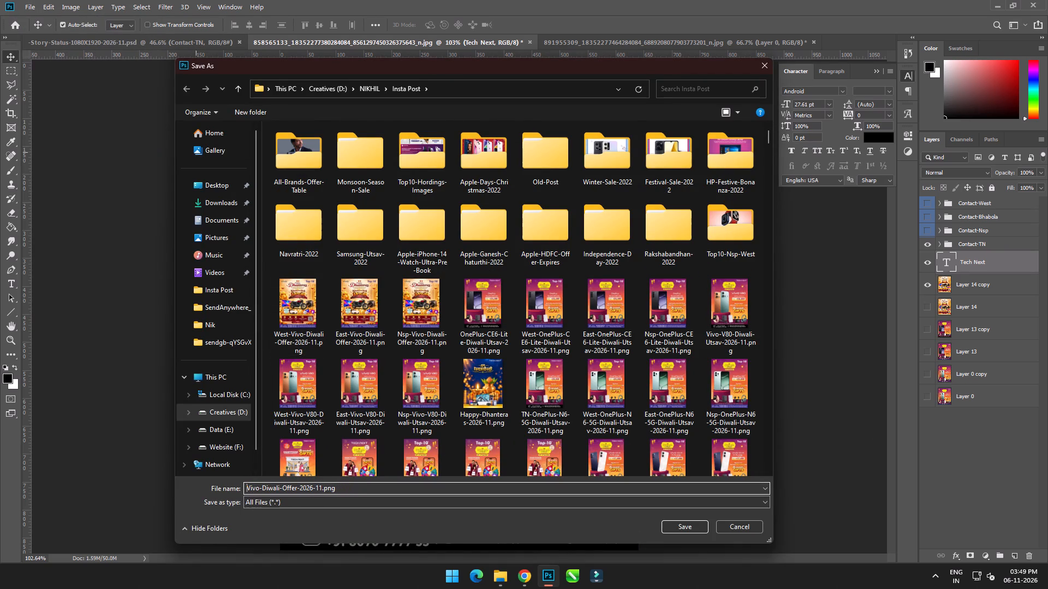
Save the exported Tech Next poster as Vivo-Diwali-Offer-2026-11.png in the Insta Post folder.
{"action": "key", "text": "Return"}
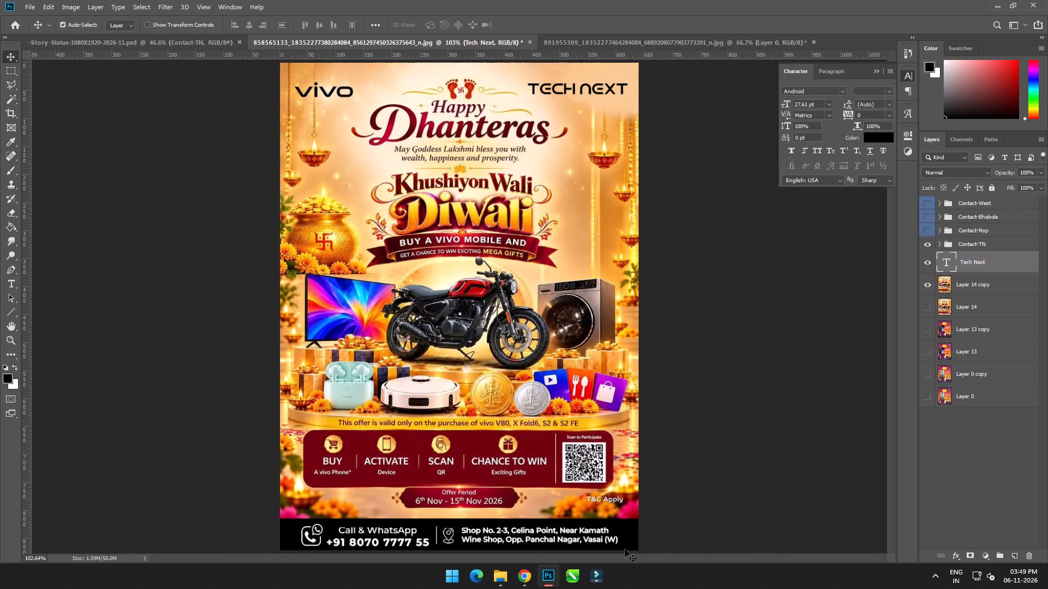
Switch to the Insta Post folder in File Explorer and refresh its file listing.
{"action": "left_click", "coordinate": [508, 578]}
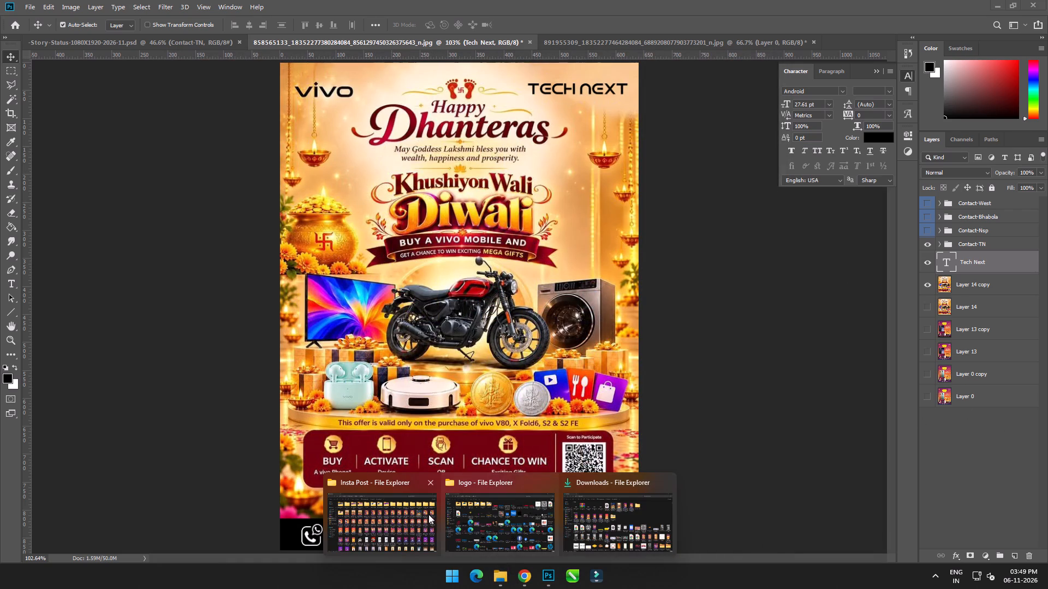
{"action": "left_click", "coordinate": [316, 506]}
{"action": "left_click", "coordinate": [389, 528]}
{"action": "left_click", "coordinate": [93, 29]}
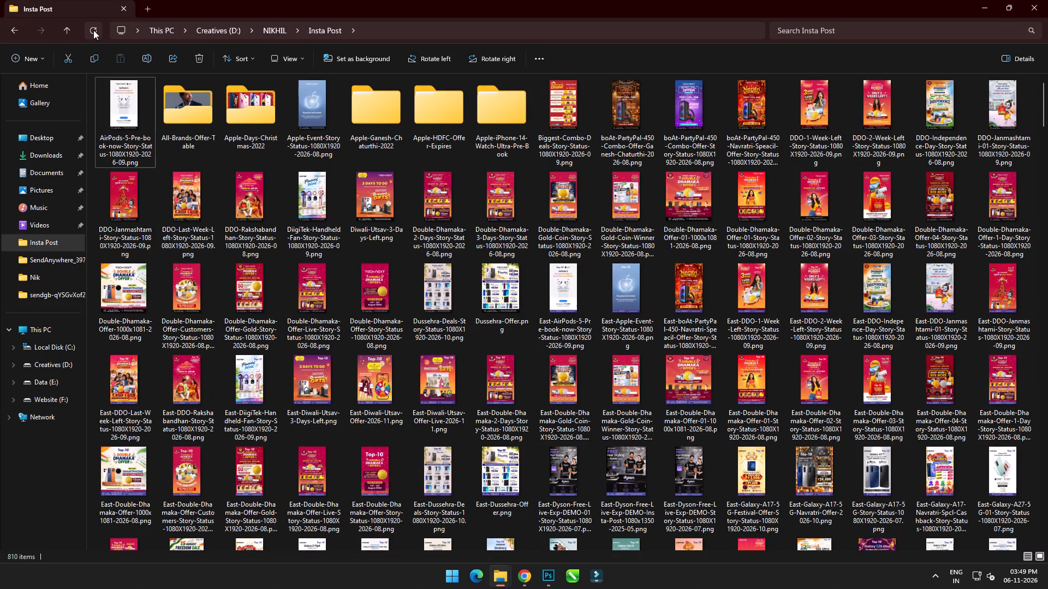
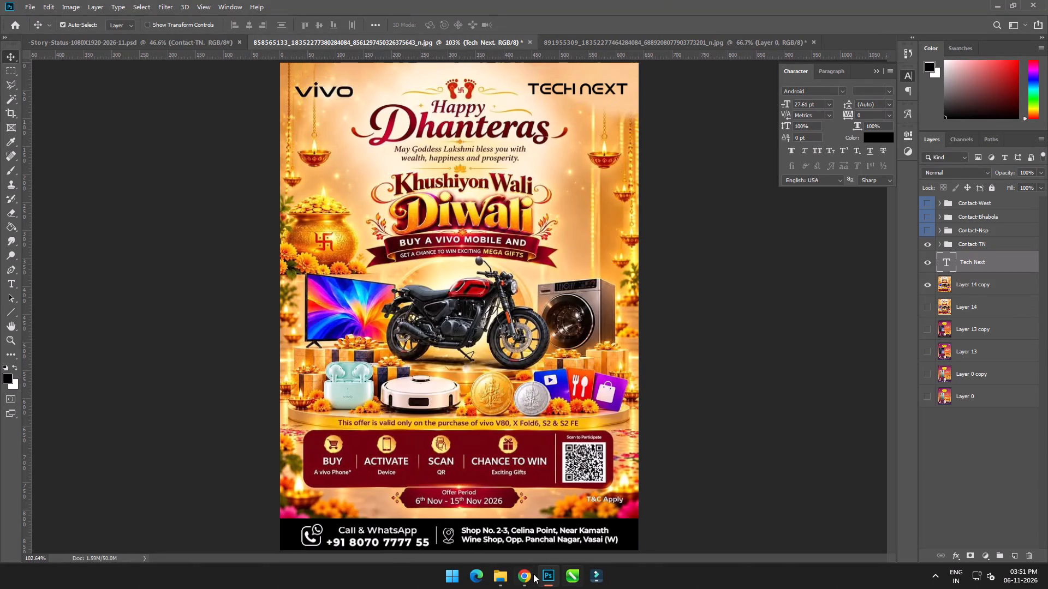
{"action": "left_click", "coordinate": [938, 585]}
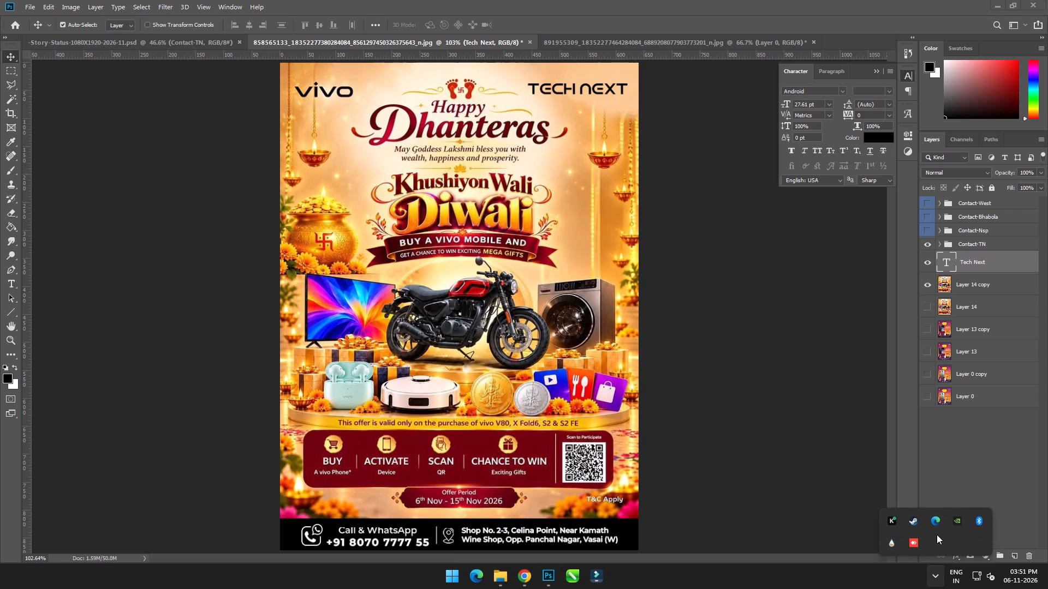
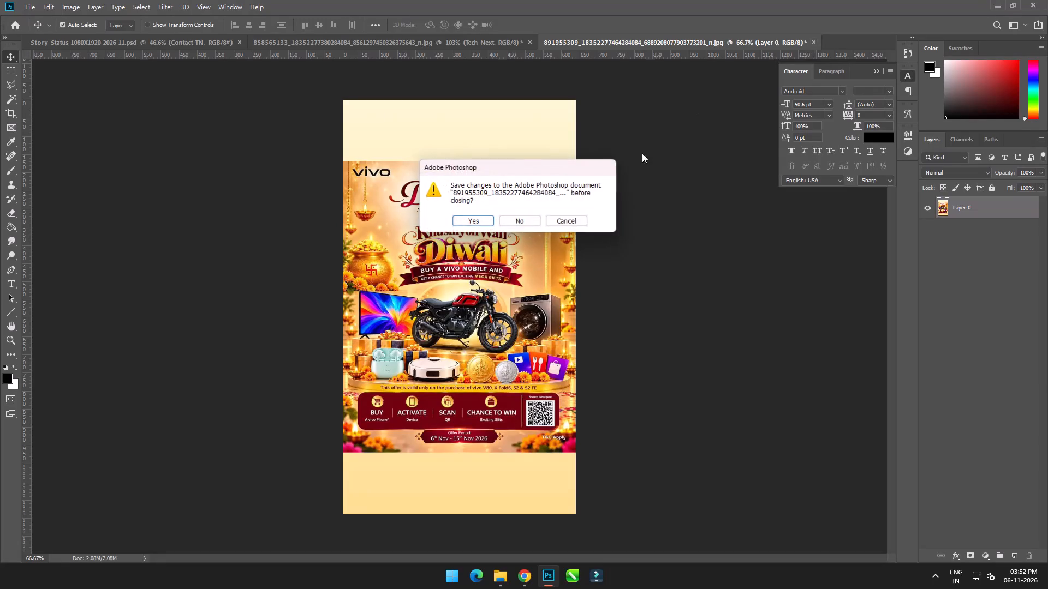
Close the vivo Diwali story poster and the vivo Dhanteras poster without saving changes to either document.
{"action": "left_click", "coordinate": [515, 224]}
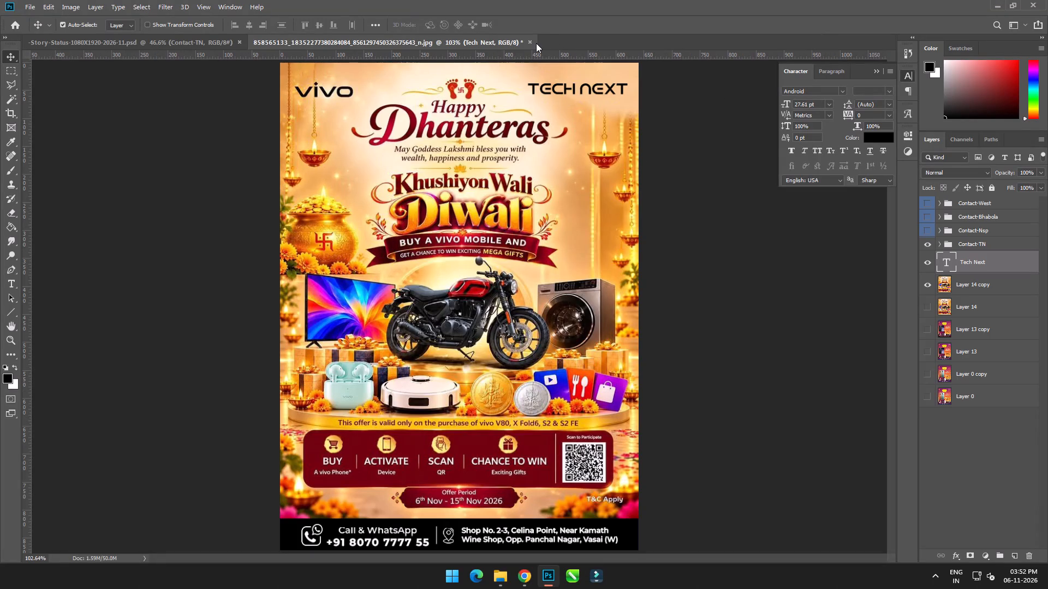
{"action": "left_click", "coordinate": [532, 44]}
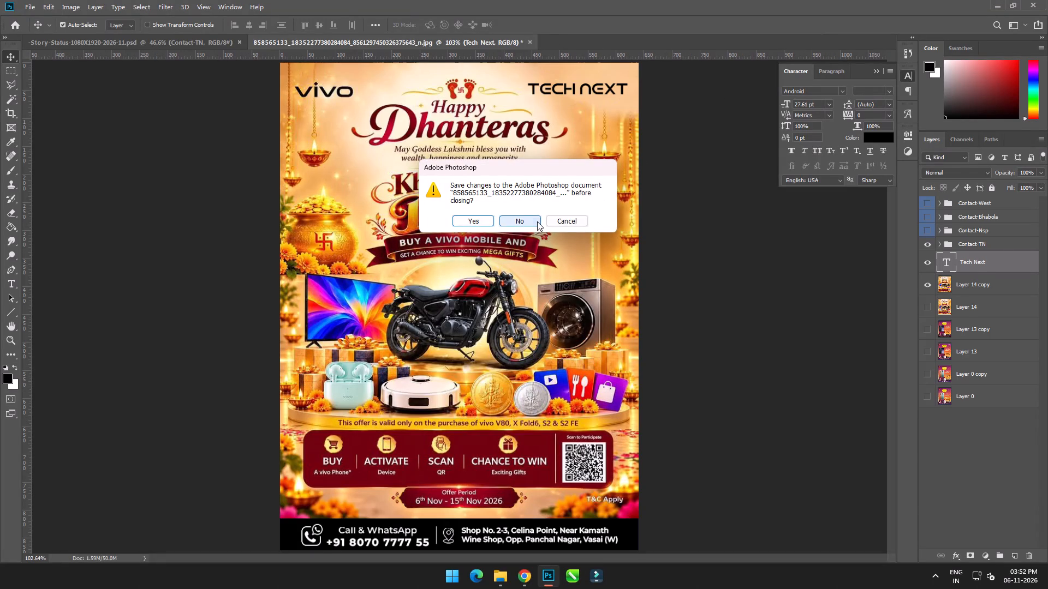
{"action": "left_click", "coordinate": [537, 221]}
Select the Diwali-Dhamaka-Sale layer group in the 1080X1920 story status template.
{"action": "scroll", "coordinate": [997, 448], "scroll_direction": "down", "scroll_amount": 6}
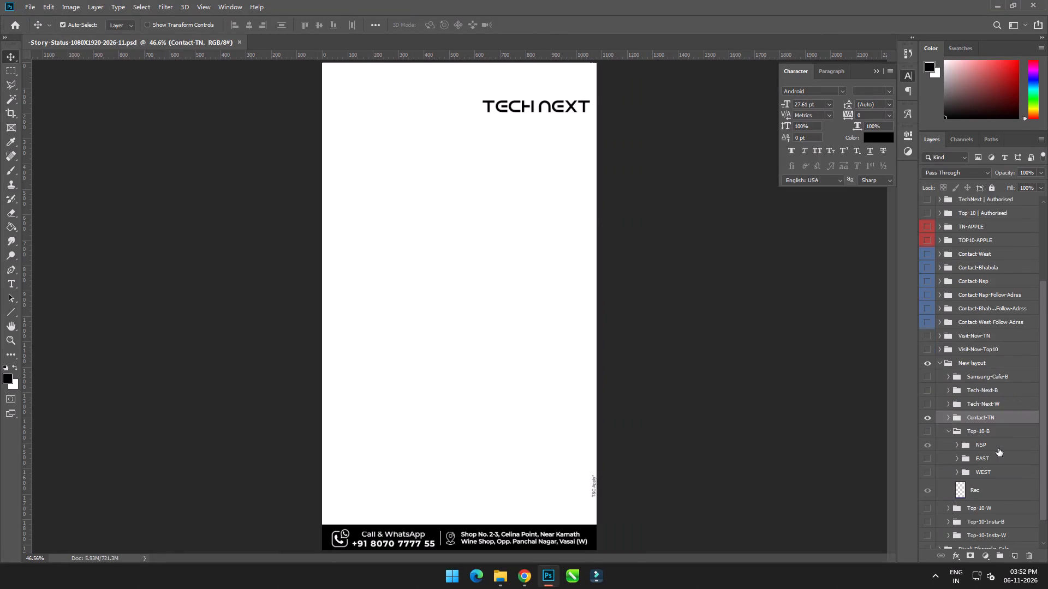
{"action": "scroll", "coordinate": [998, 448], "scroll_direction": "down", "scroll_amount": 6}
{"action": "left_click", "coordinate": [990, 520]}
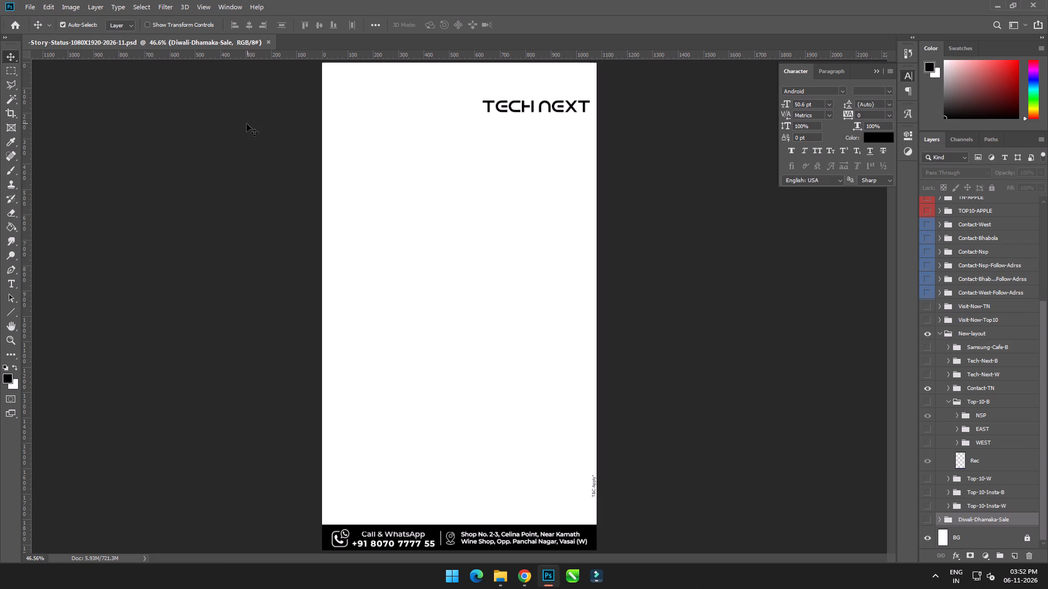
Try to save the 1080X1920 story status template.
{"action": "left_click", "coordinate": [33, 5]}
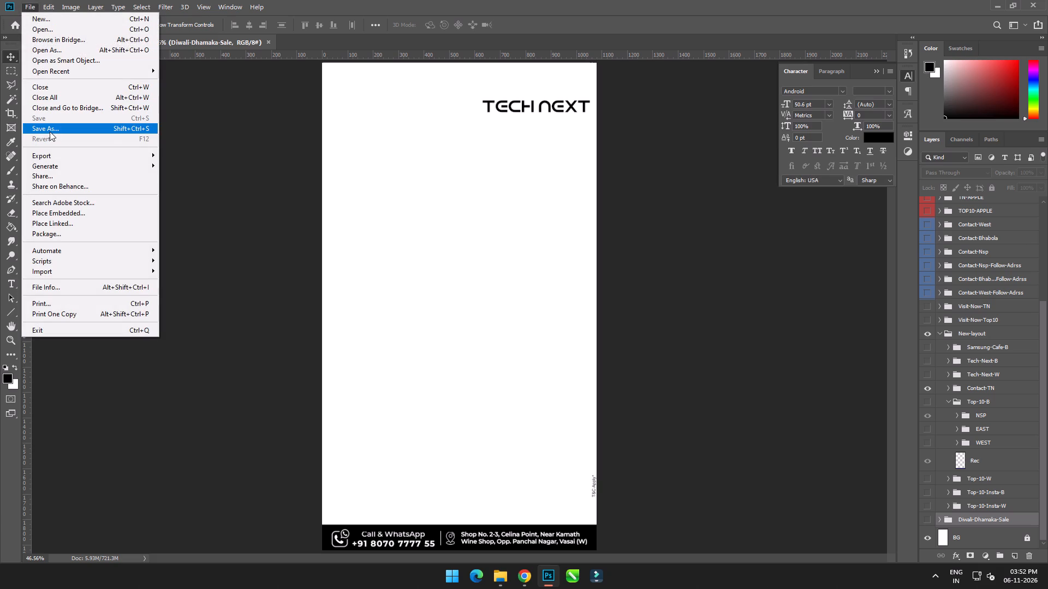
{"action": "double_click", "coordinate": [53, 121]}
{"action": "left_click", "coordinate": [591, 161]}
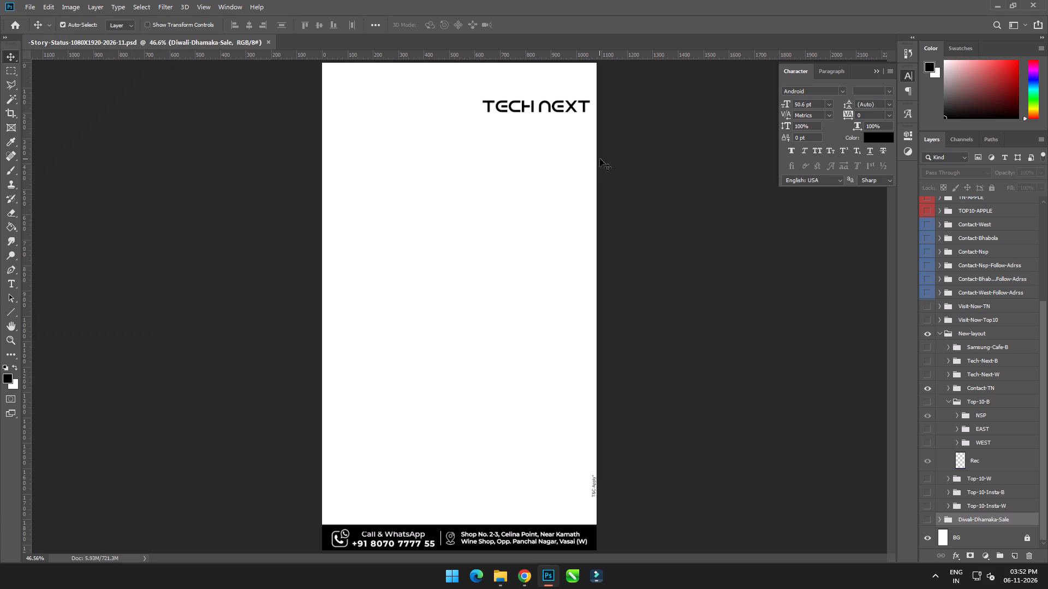